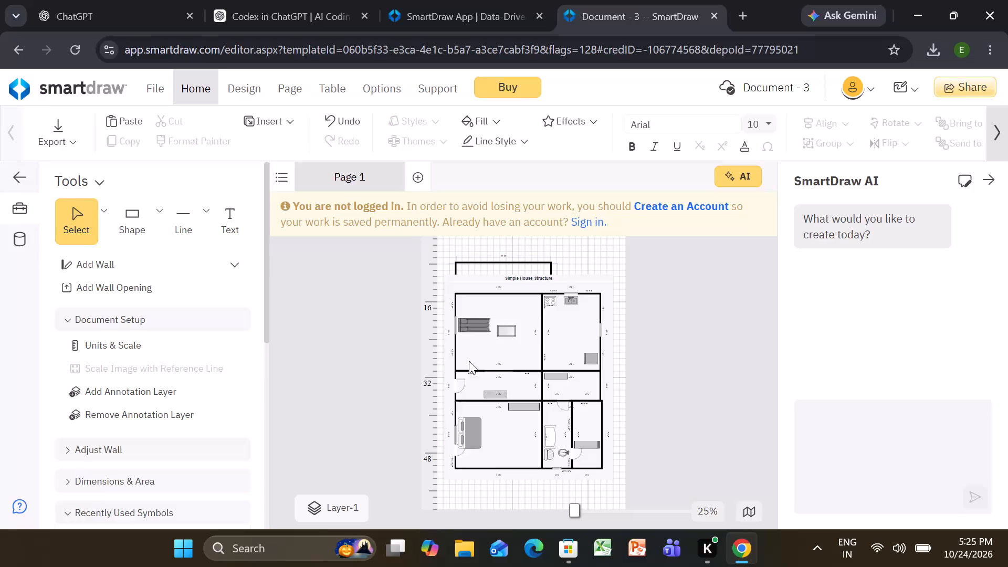
Search the web for canva in a new browser tab and open the Canva account login result.
click(535, 0)
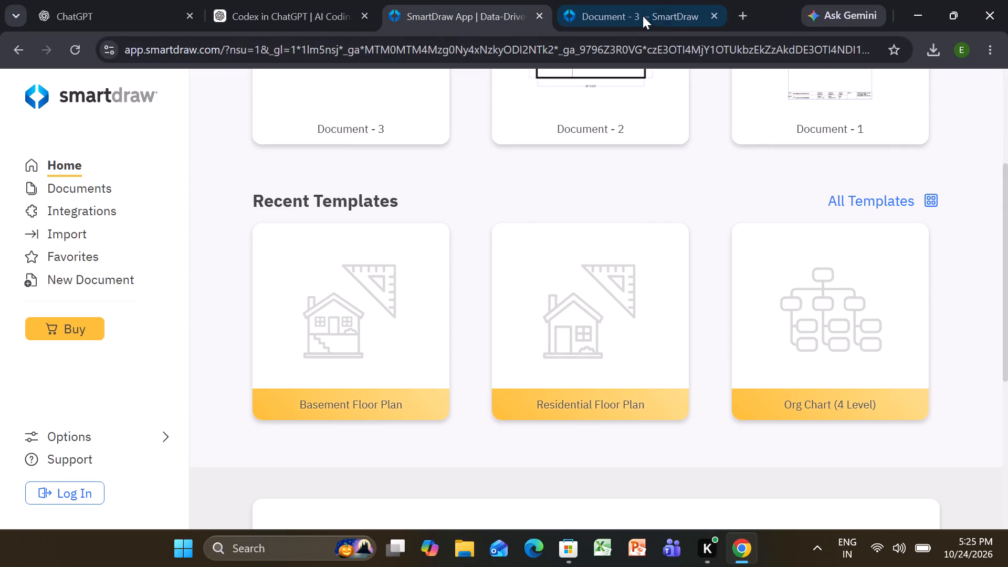
click(739, 14)
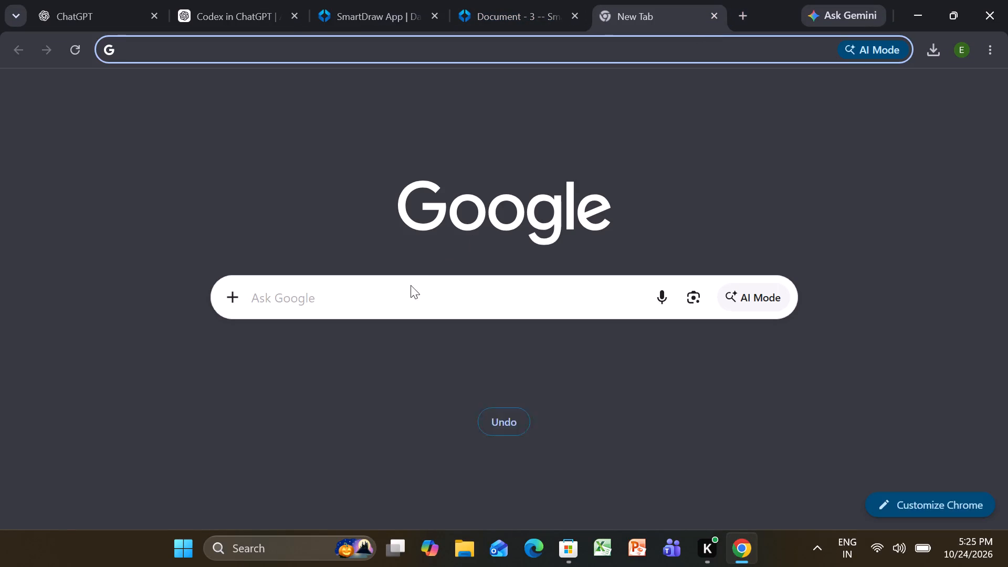
click(403, 295)
text(canva)
key(Return)
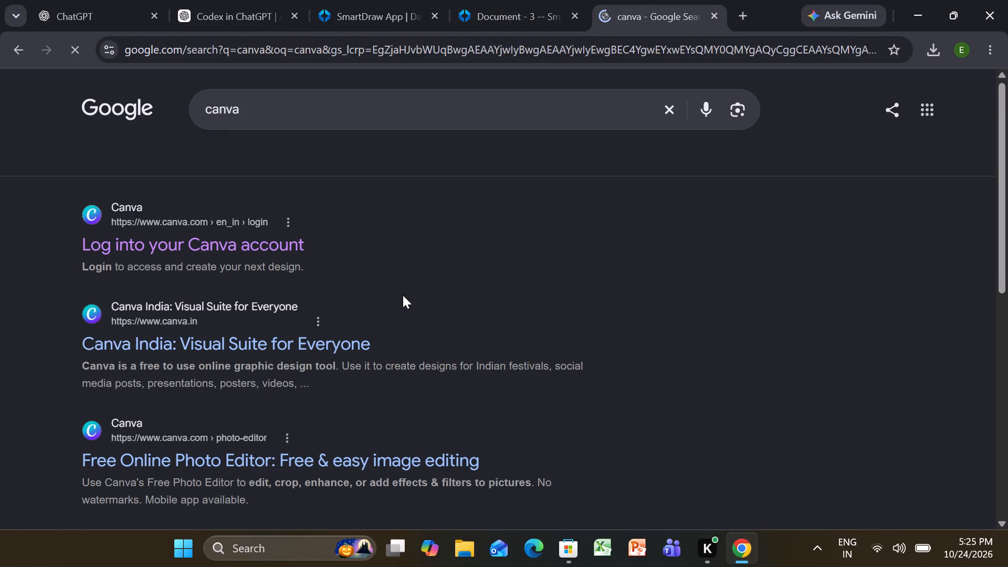
click(278, 236)
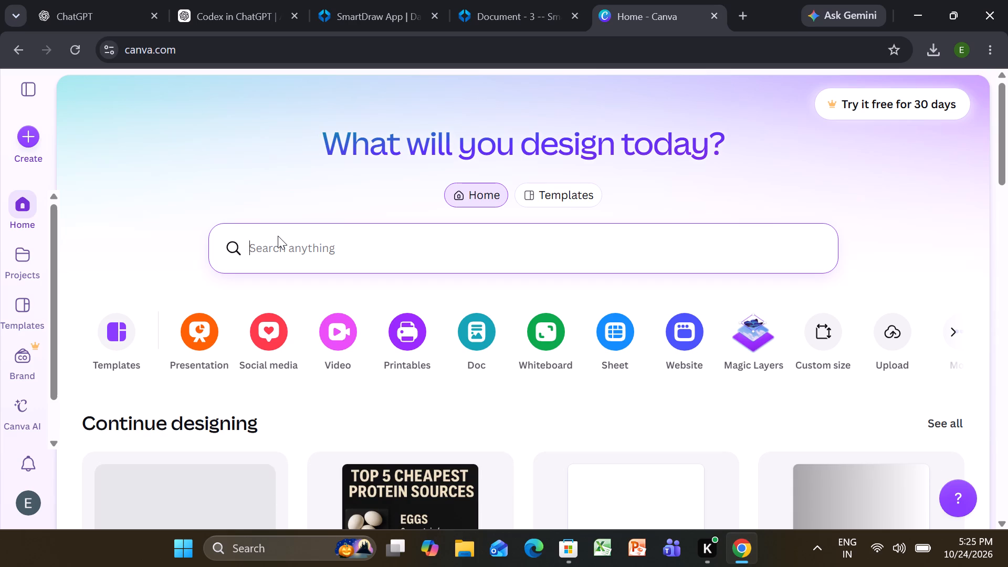
Open the "Top 5 Cheapest Protein Sources" story design from the recent designs.
scroll(240, 325, down, 3)
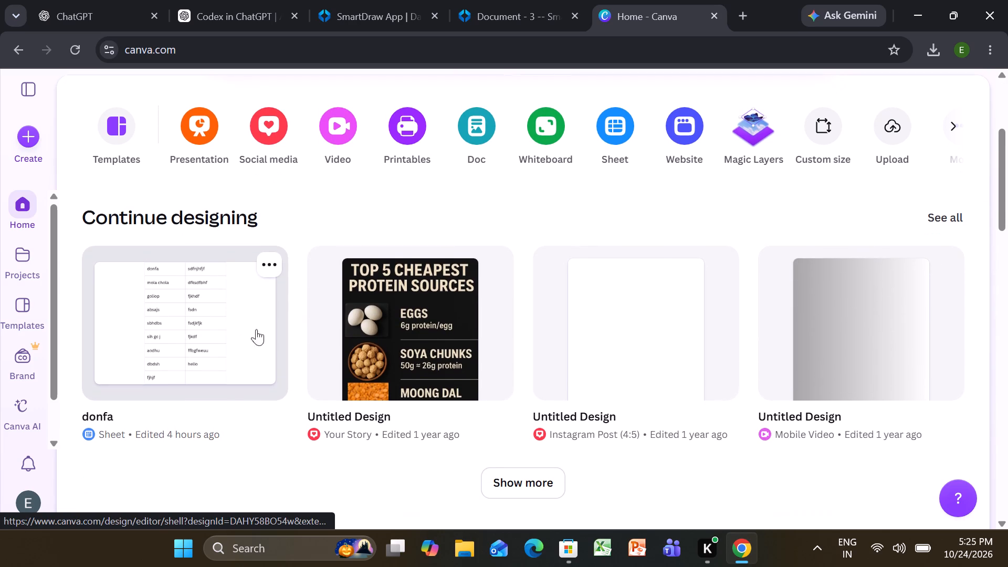
click(380, 341)
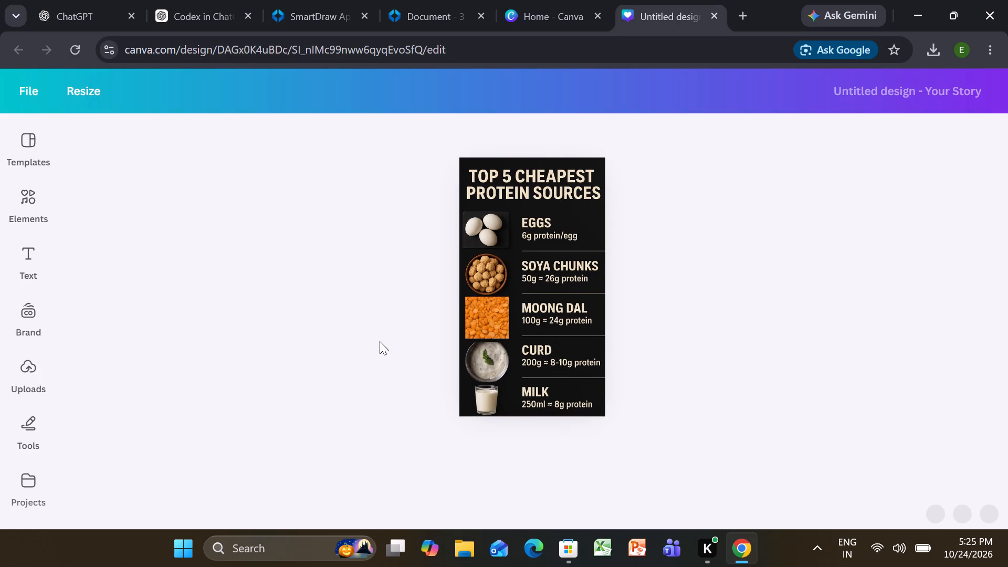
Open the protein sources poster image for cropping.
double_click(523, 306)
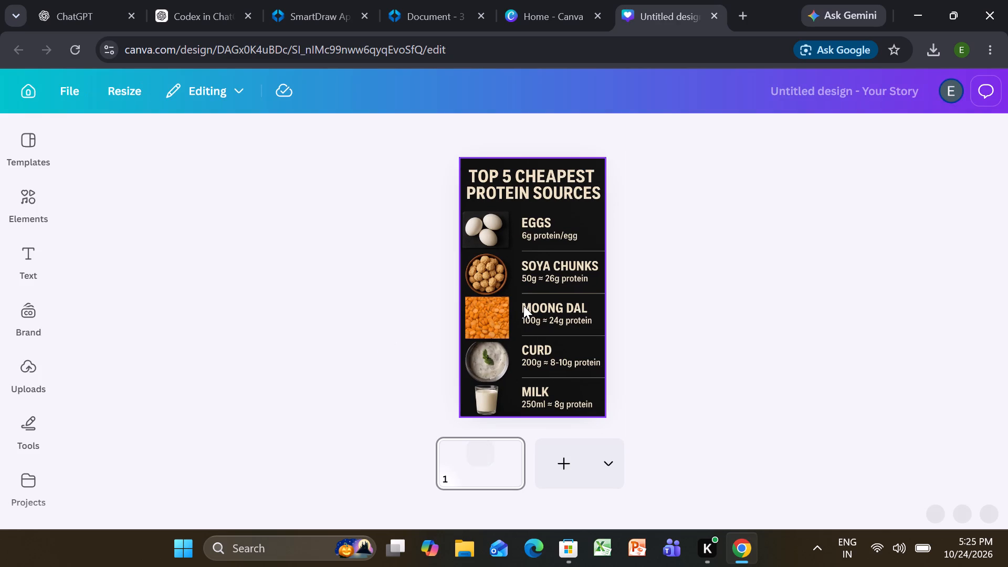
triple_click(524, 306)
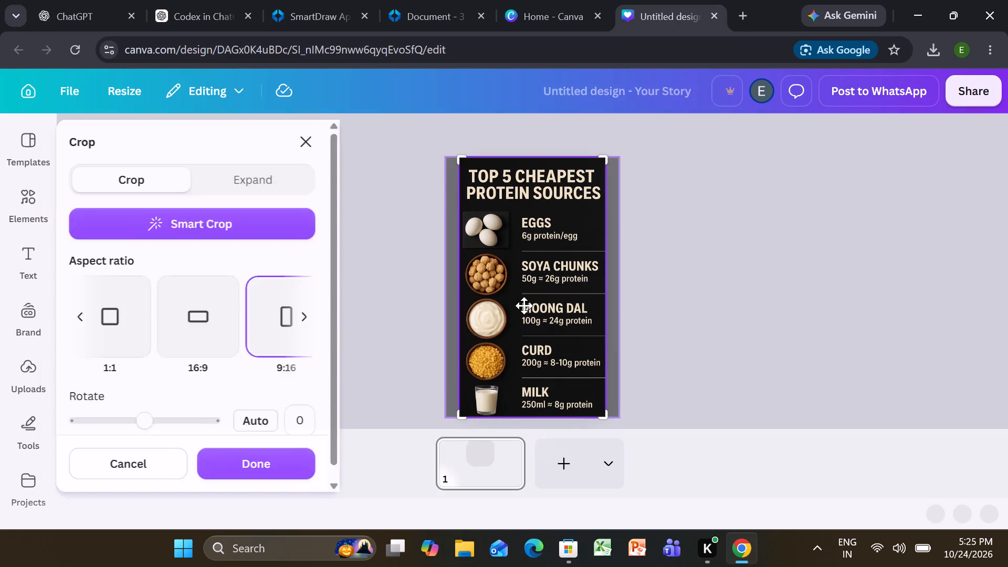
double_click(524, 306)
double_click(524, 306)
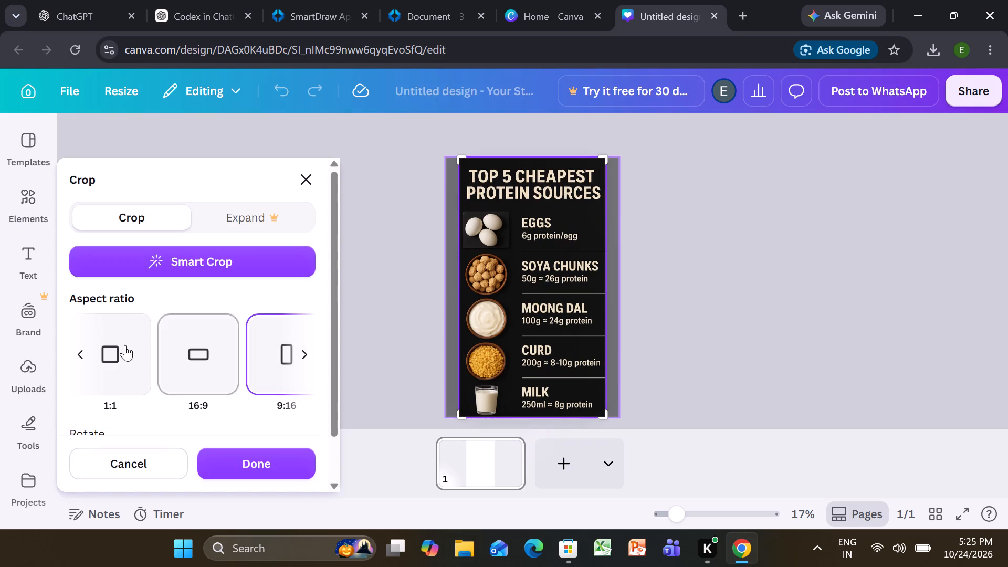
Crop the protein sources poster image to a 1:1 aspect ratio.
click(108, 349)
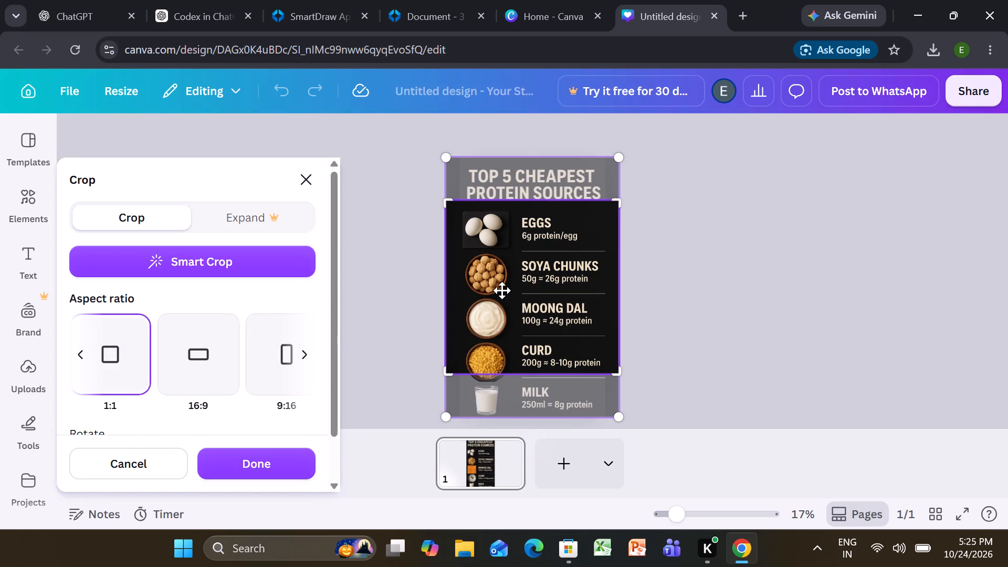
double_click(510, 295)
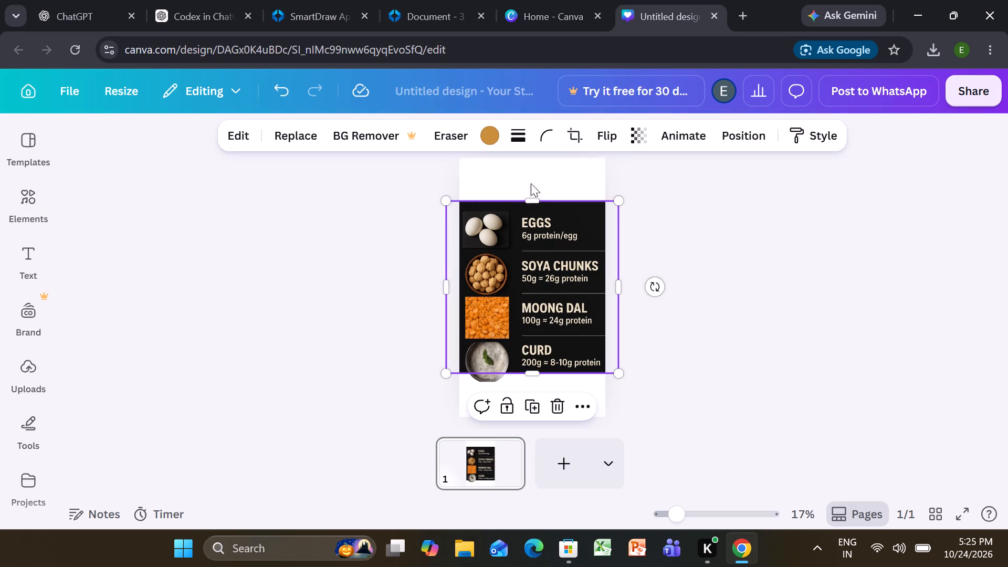
Delete the poster image, the orange lentils picture and the curd bowl picture, leaving the page blank.
click(535, 202)
key(BackSpace)
click(485, 328)
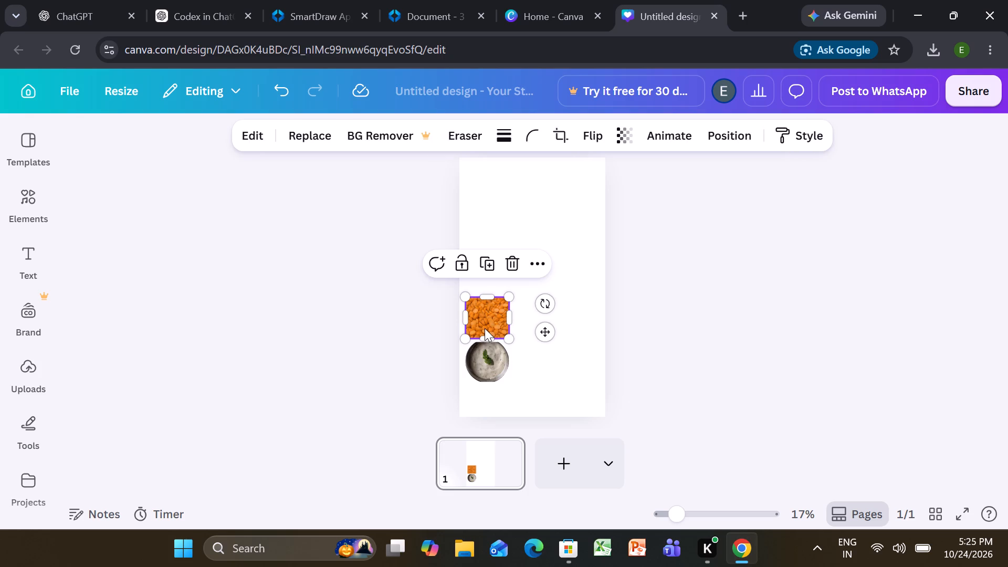
key(BackSpace)
click(485, 355)
key(BackSpace)
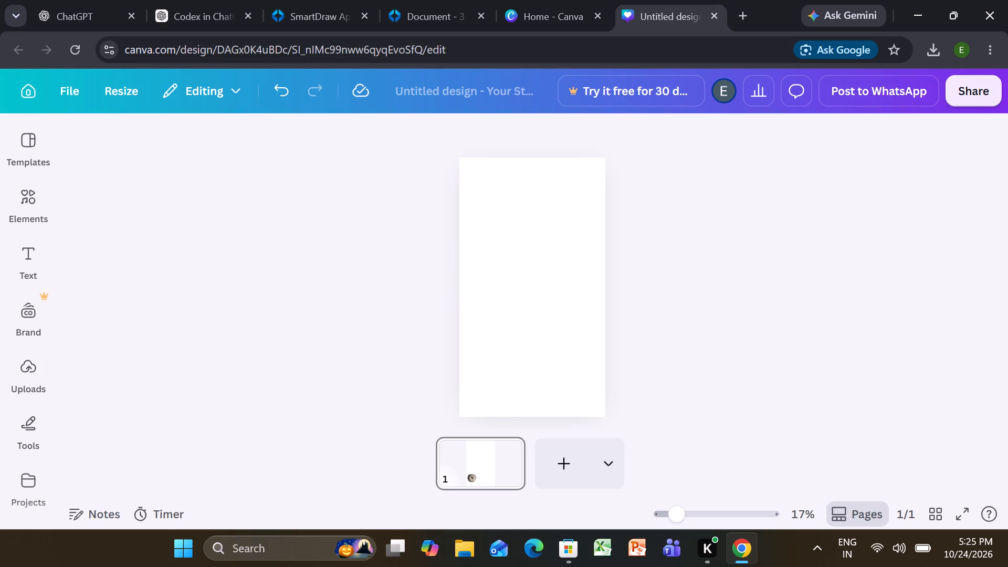
key(BackSpace)
Apply the "Blue & White Minimalist 9.9 Super Sale Instagram Story" template to the blank page.
double_click(547, 190)
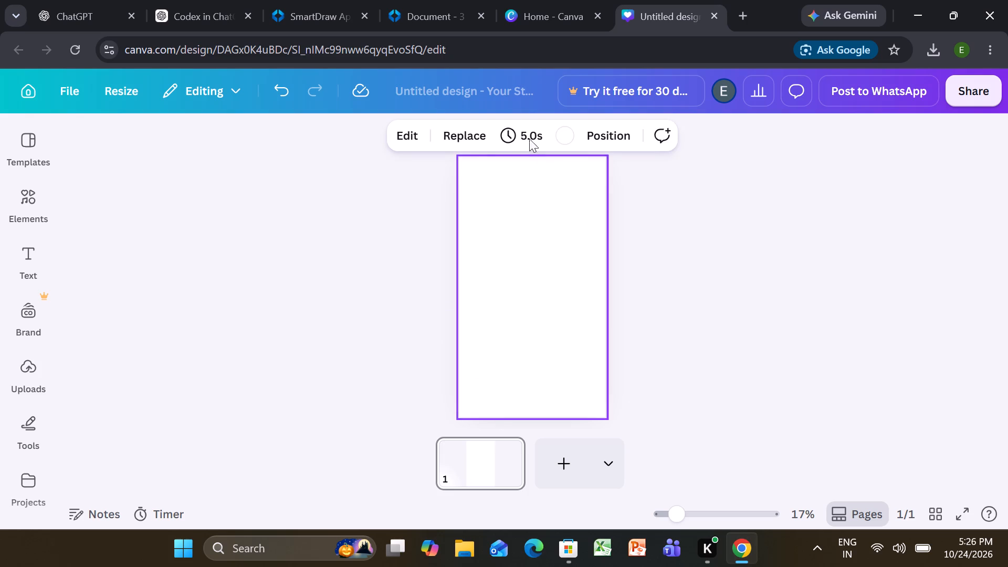
click(37, 161)
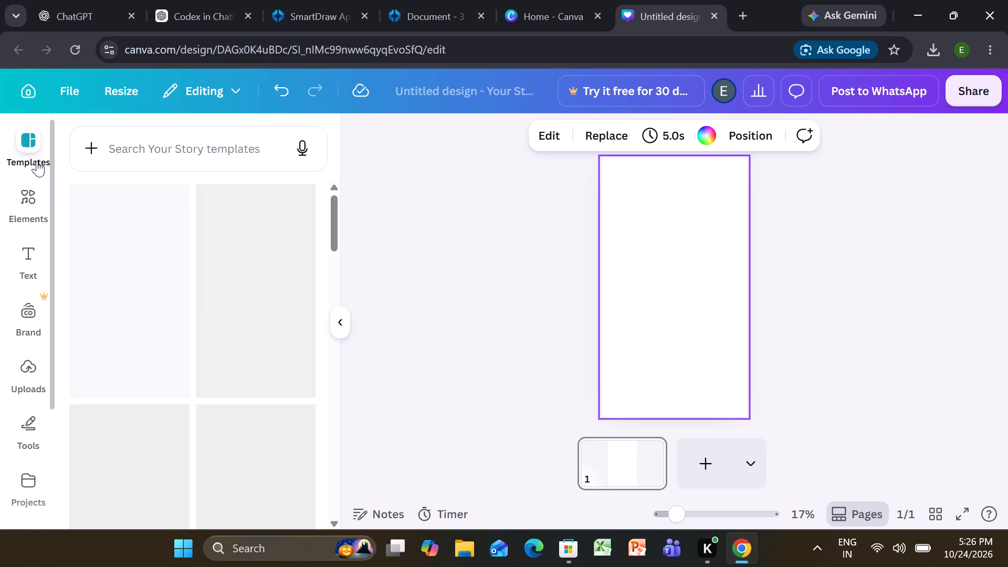
scroll(183, 338, down, 2)
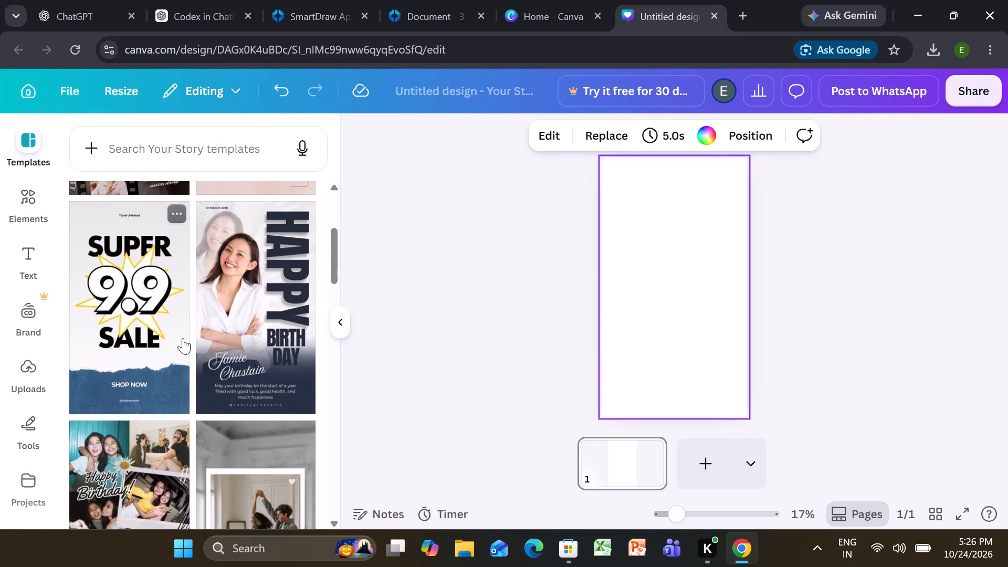
click(141, 338)
Replace the large 9.9 text between SUPER and SALE with 9048.
click(677, 259)
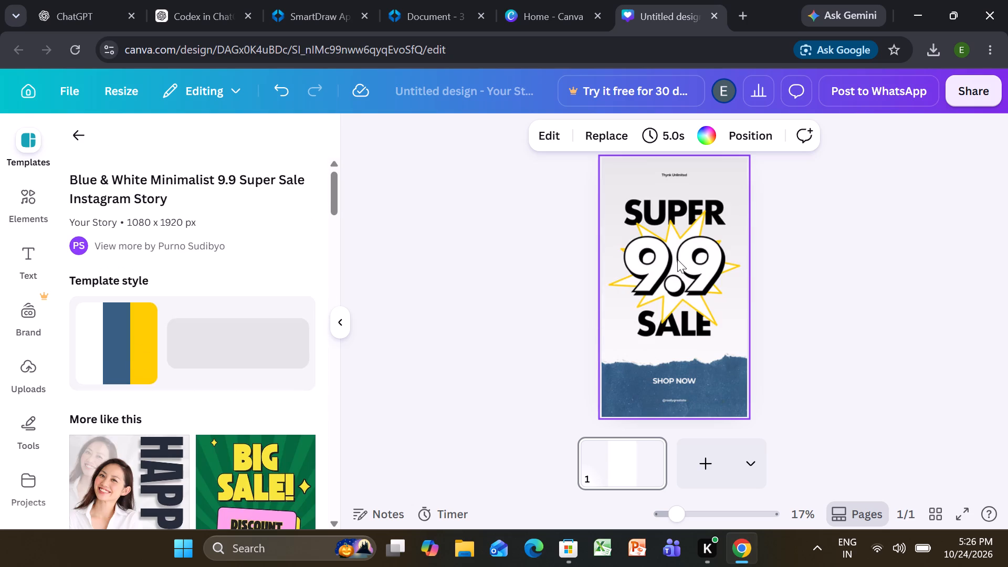
double_click(677, 259)
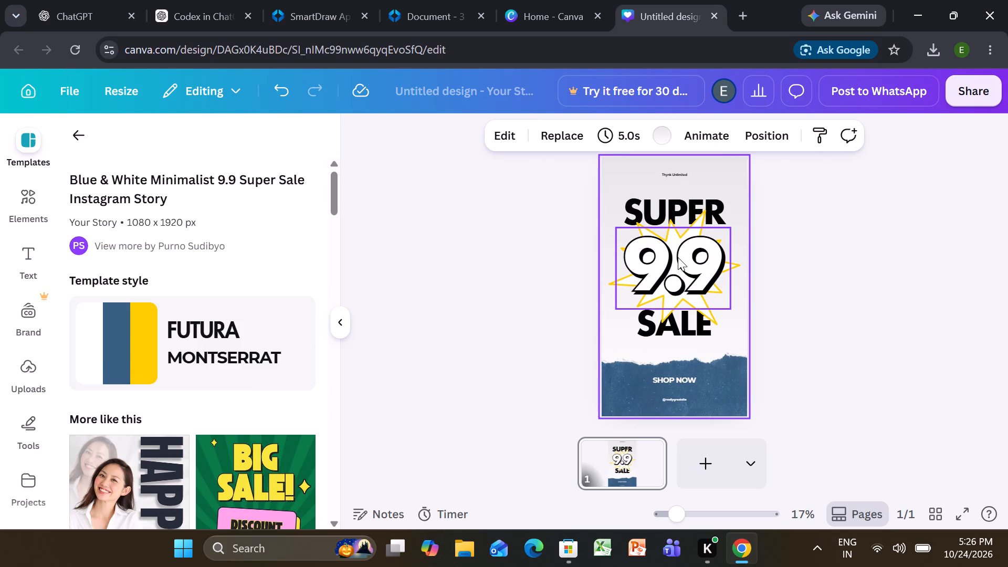
click(678, 257)
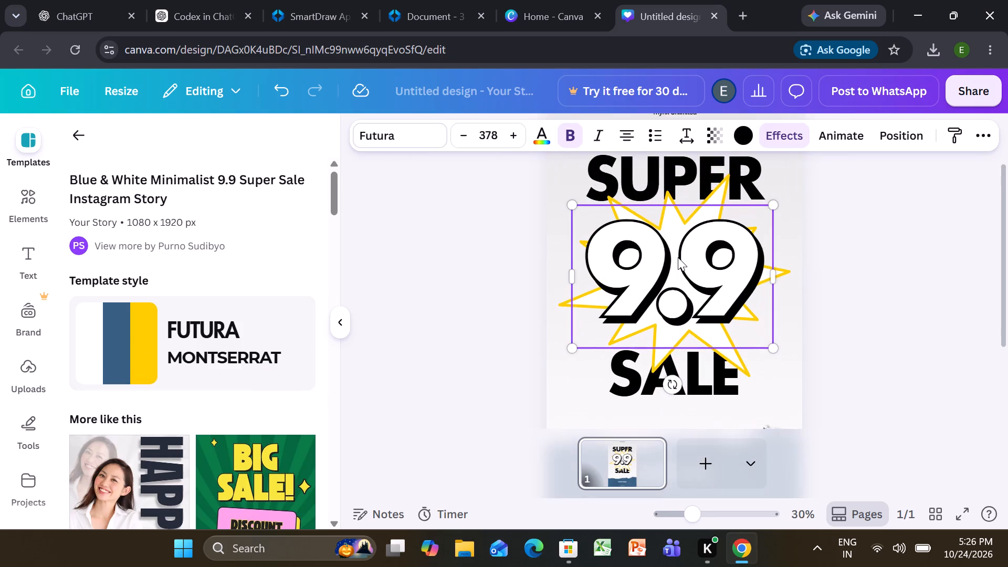
click(678, 257)
key(BackSpace)
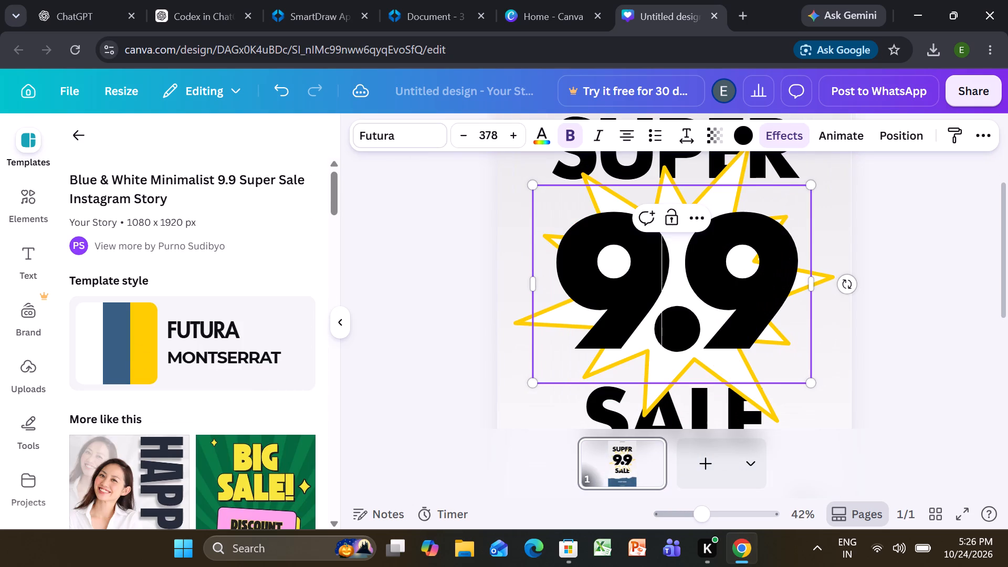
key(BackSpace)
key(BackSpace)
key(BackSpace)
key(BackSpace)
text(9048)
scroll(678, 257, down, 1)
scroll(862, 127, left, 1)
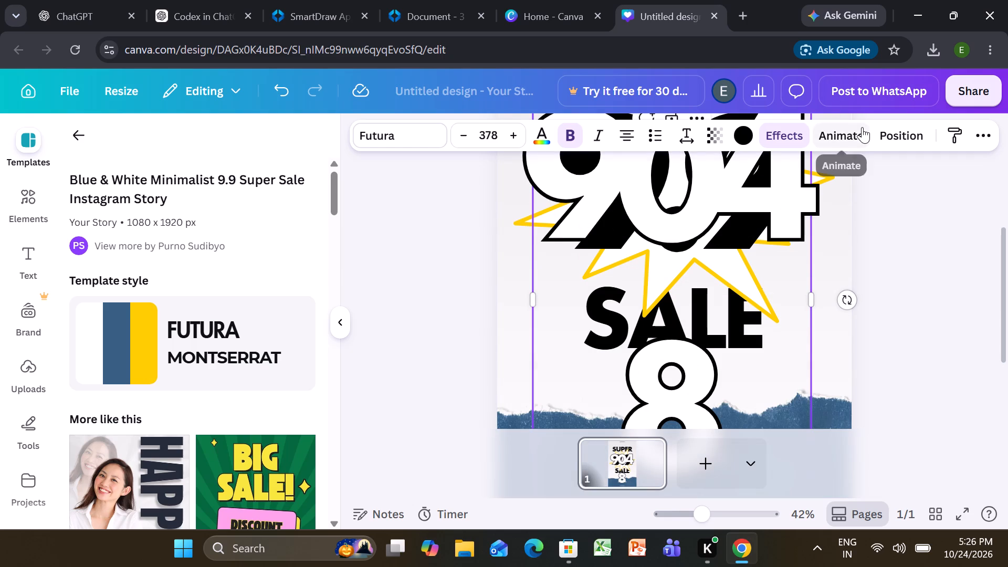
scroll(862, 127, left, 2)
click(665, 276)
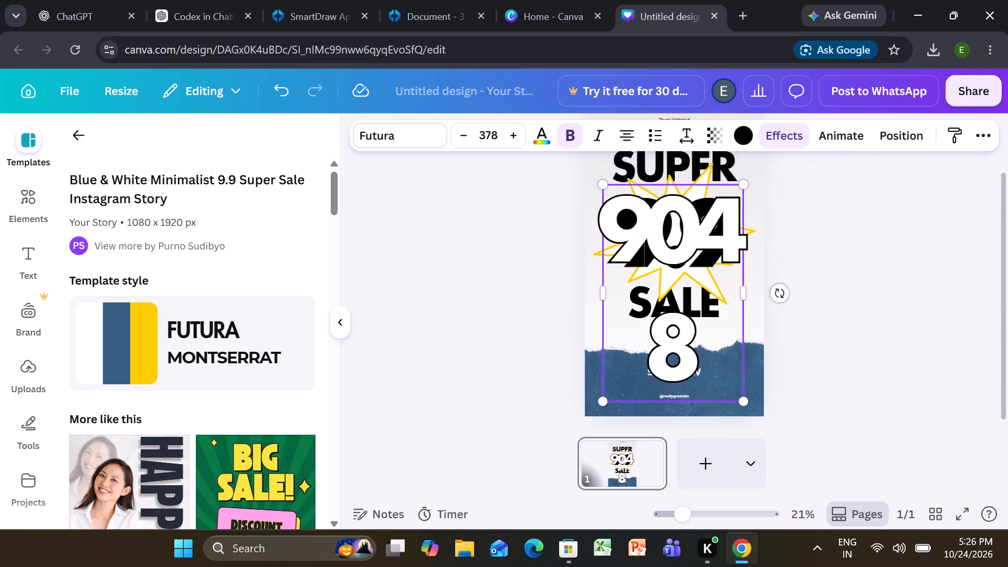
Enlarge the outlined "904" and "8" text box to about 1,056 by 1,630, at font size 470.
drag(712, 244, 703, 196)
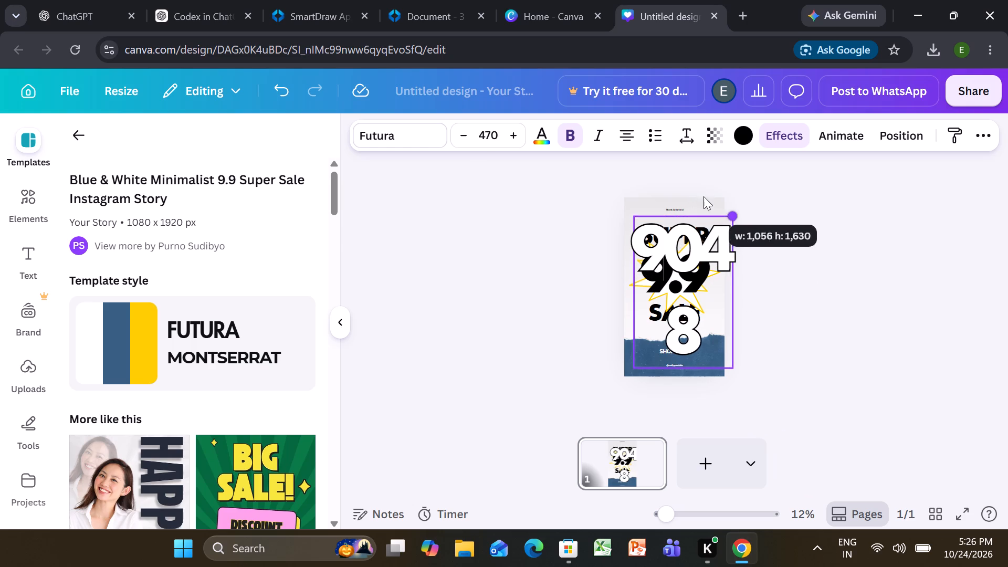
Delete the outlined "904" and "8" text that overlaps the Super 9.9 Sale design.
click(725, 325)
click(701, 332)
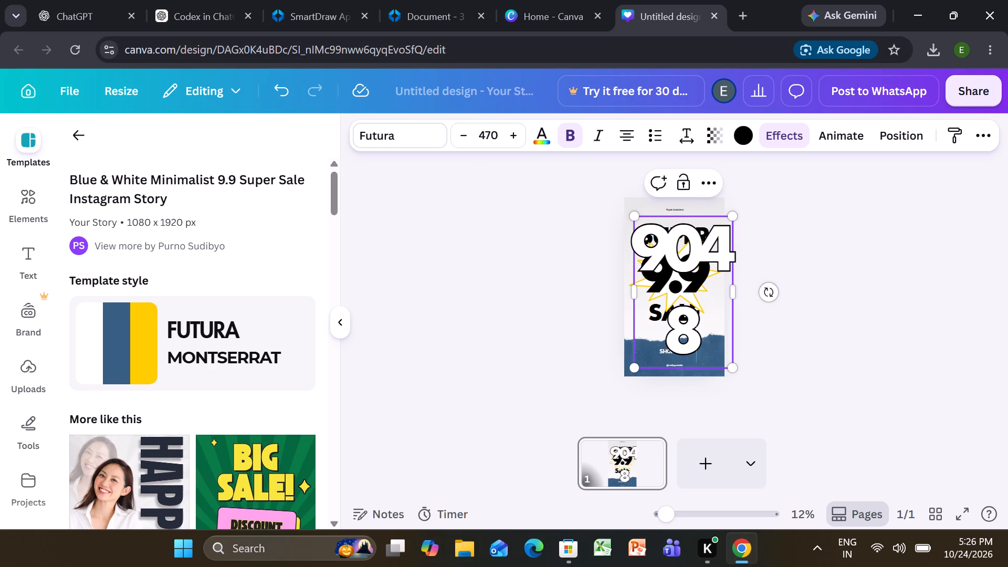
key(BackSpace)
key(BackSpace)
key(BackSpace)
key(BackSpace)
key(BackSpace)
key(BackSpace)
key(BackSpace)
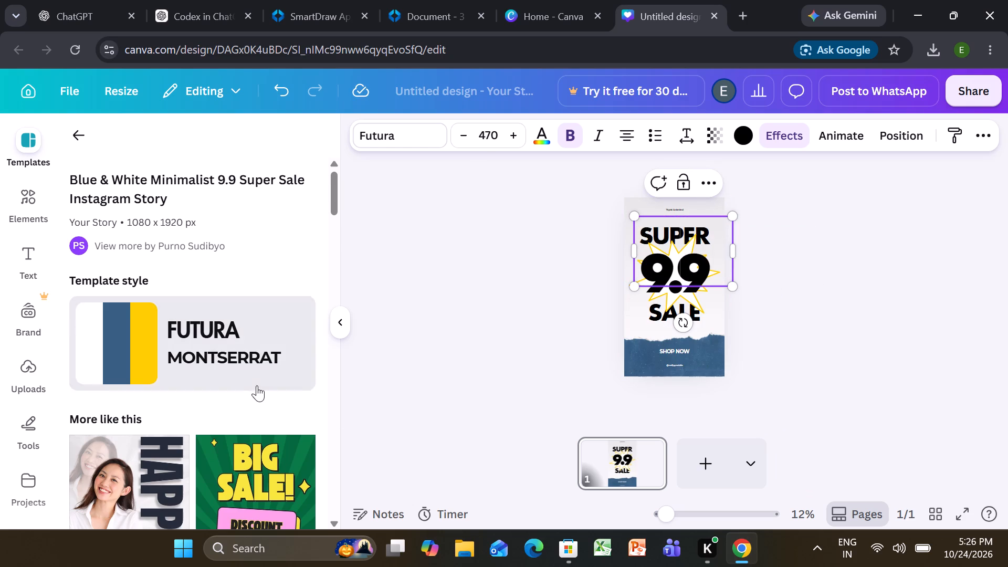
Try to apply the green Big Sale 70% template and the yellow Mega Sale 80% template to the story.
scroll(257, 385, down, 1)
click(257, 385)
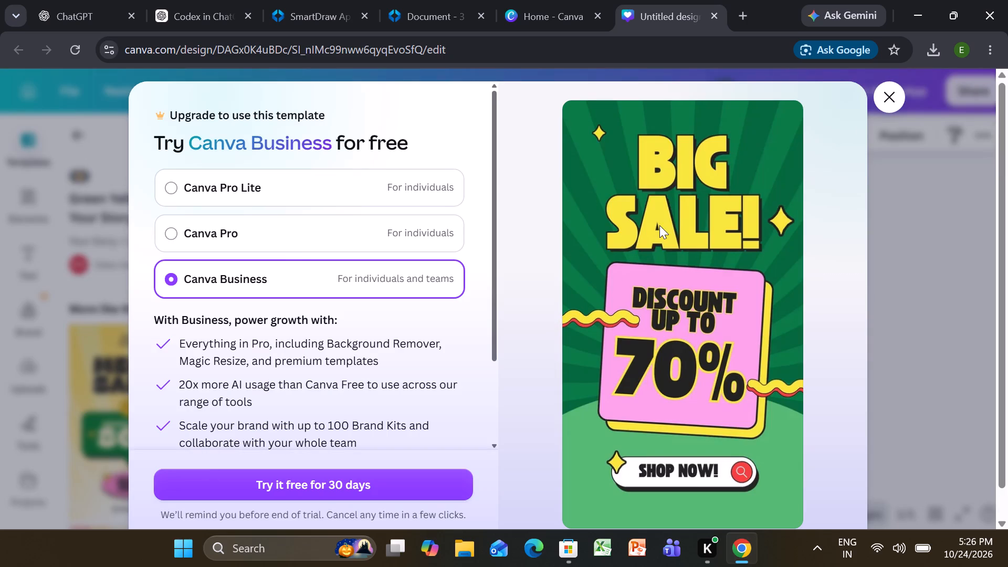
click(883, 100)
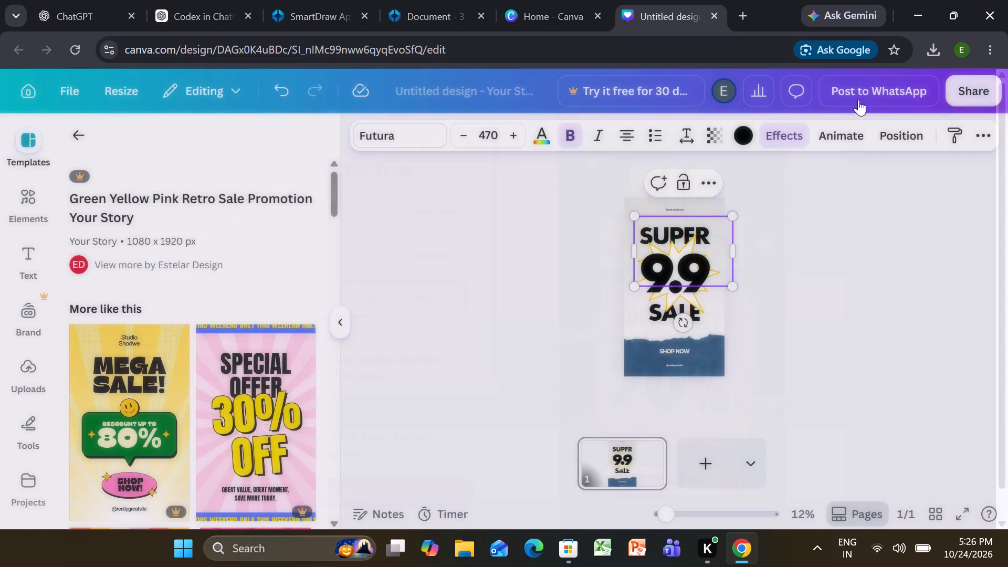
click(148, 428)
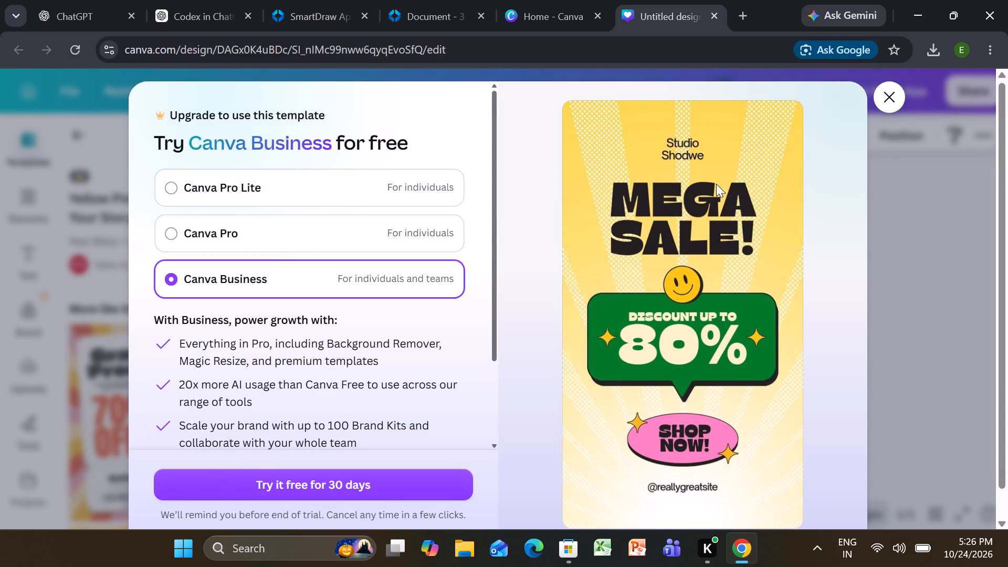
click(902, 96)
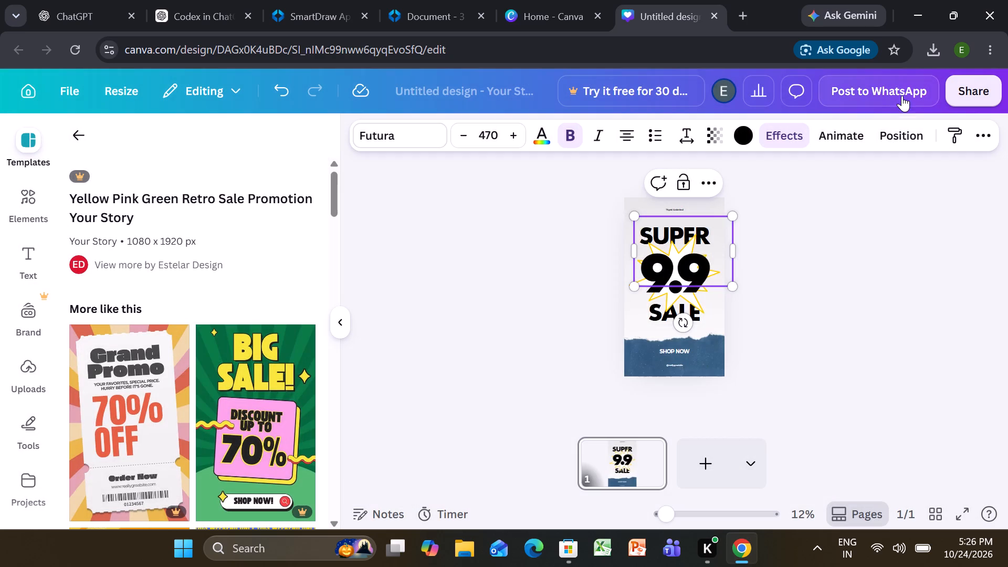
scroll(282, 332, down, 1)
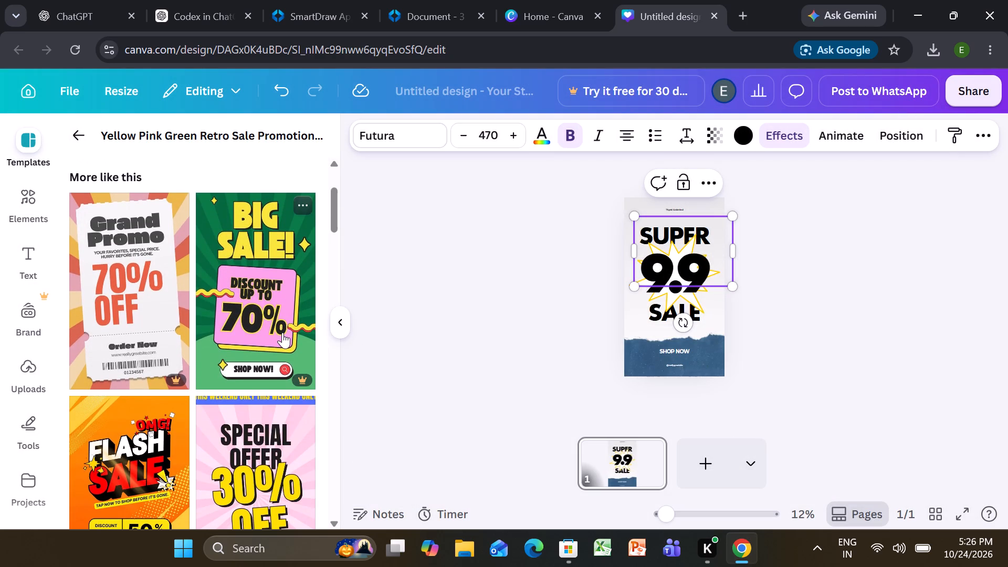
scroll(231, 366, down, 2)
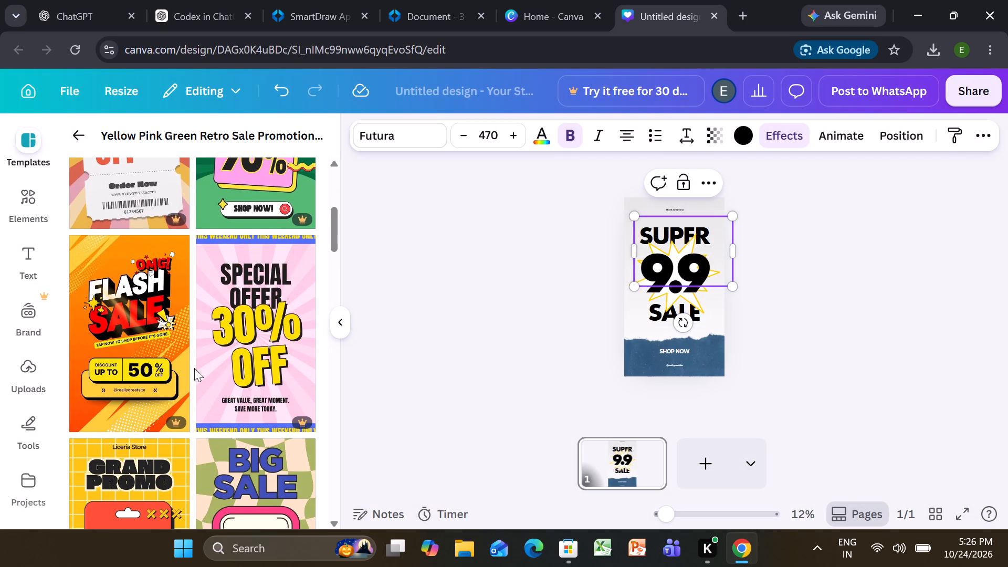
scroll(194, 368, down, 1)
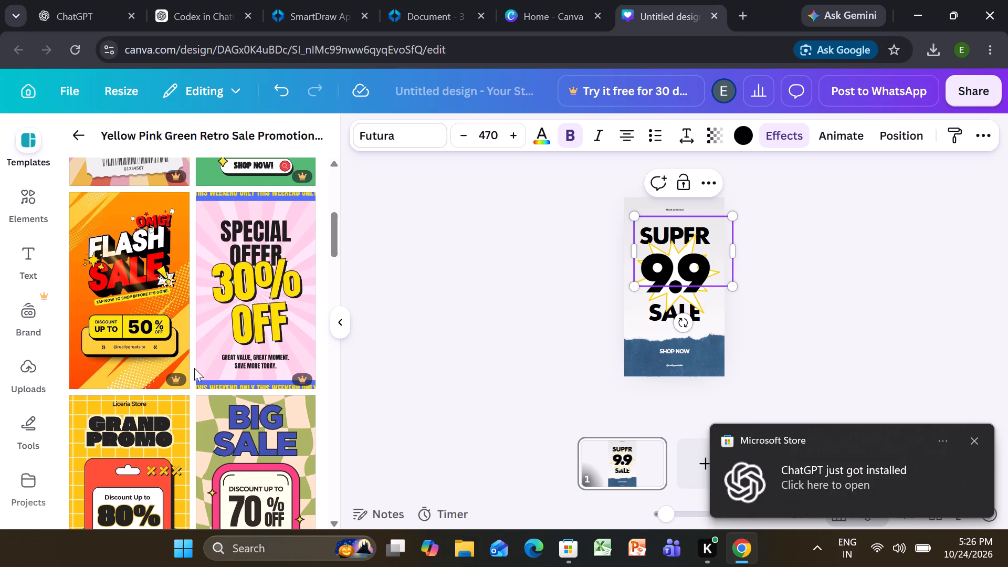
Open a new browser tab for another web search.
click(737, 4)
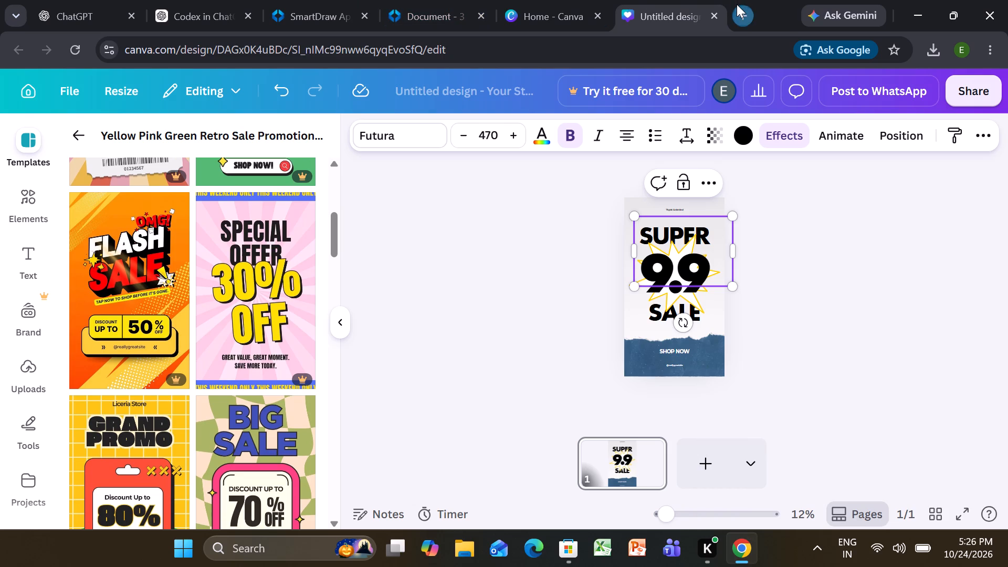
click(350, 295)
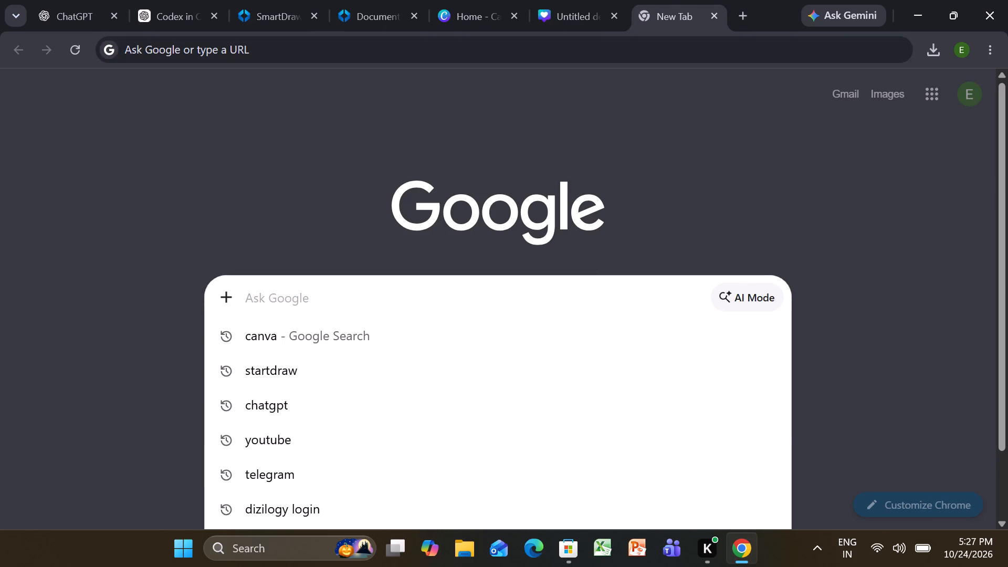
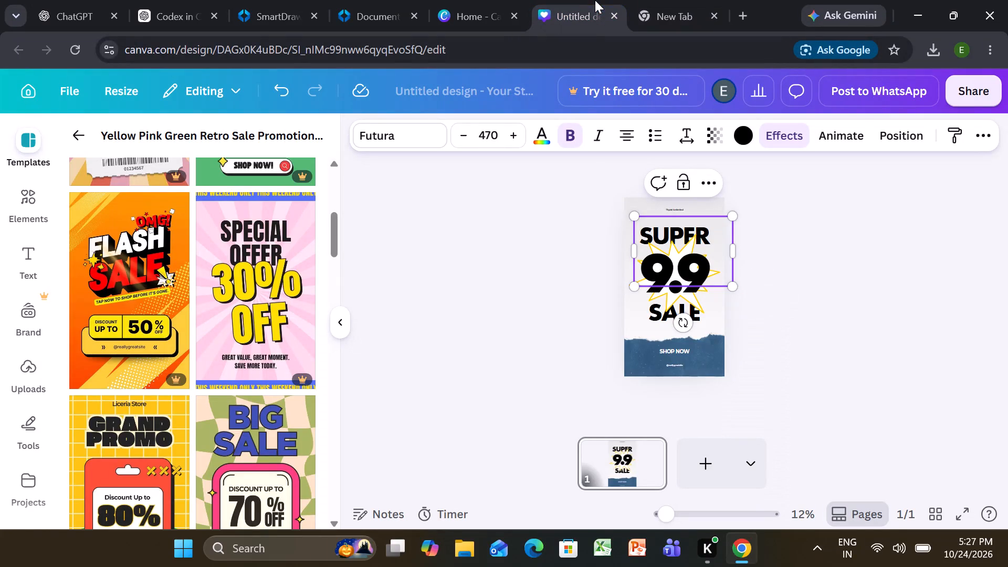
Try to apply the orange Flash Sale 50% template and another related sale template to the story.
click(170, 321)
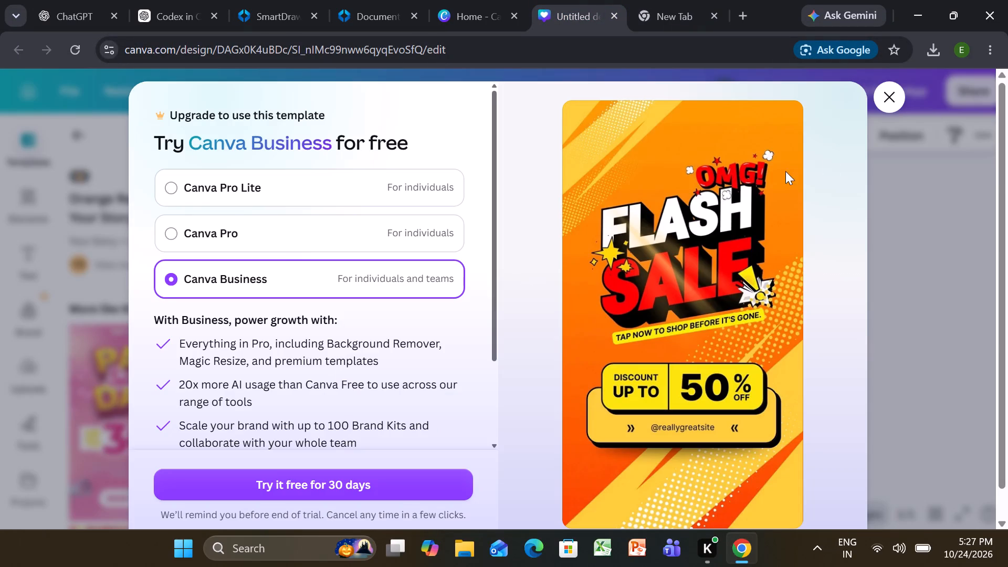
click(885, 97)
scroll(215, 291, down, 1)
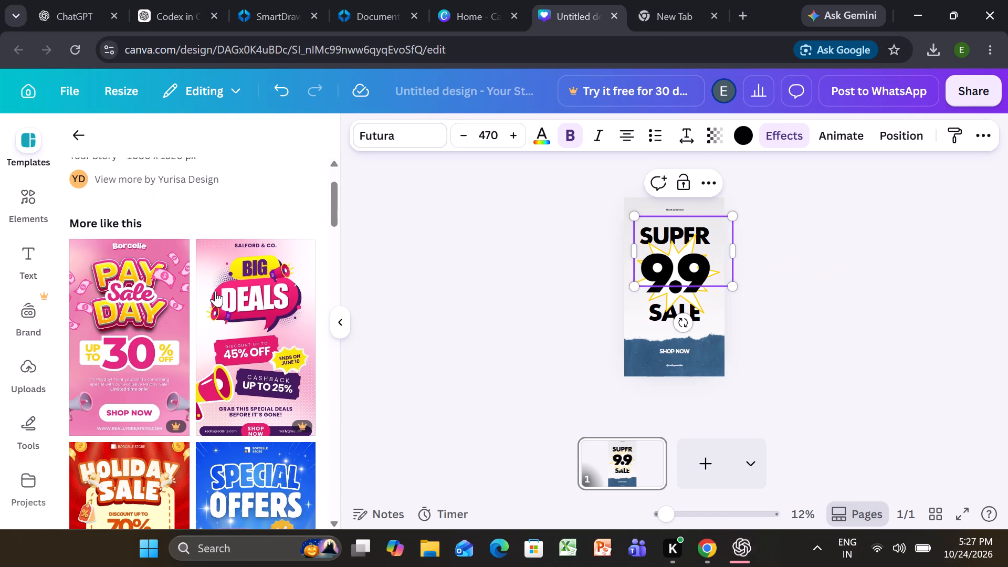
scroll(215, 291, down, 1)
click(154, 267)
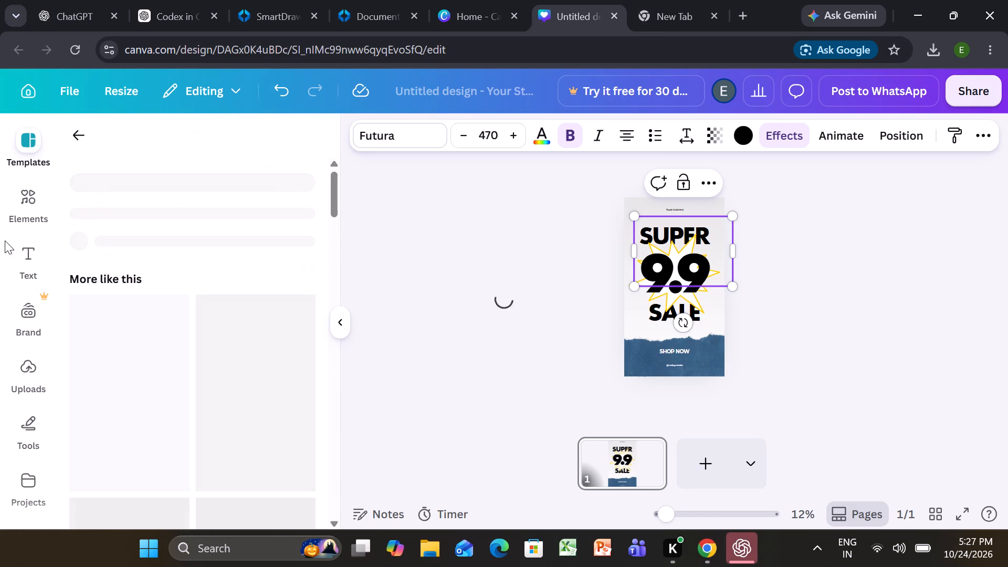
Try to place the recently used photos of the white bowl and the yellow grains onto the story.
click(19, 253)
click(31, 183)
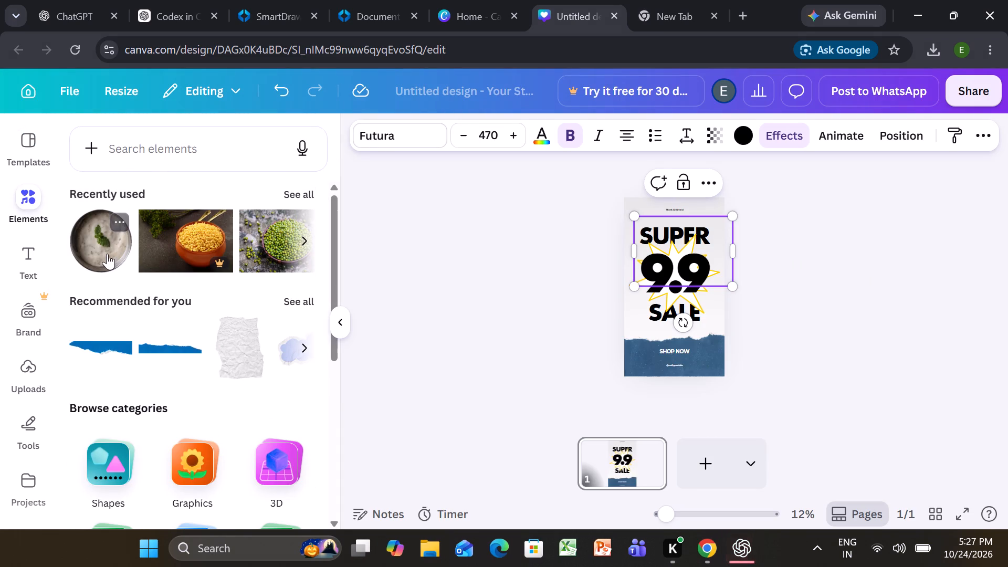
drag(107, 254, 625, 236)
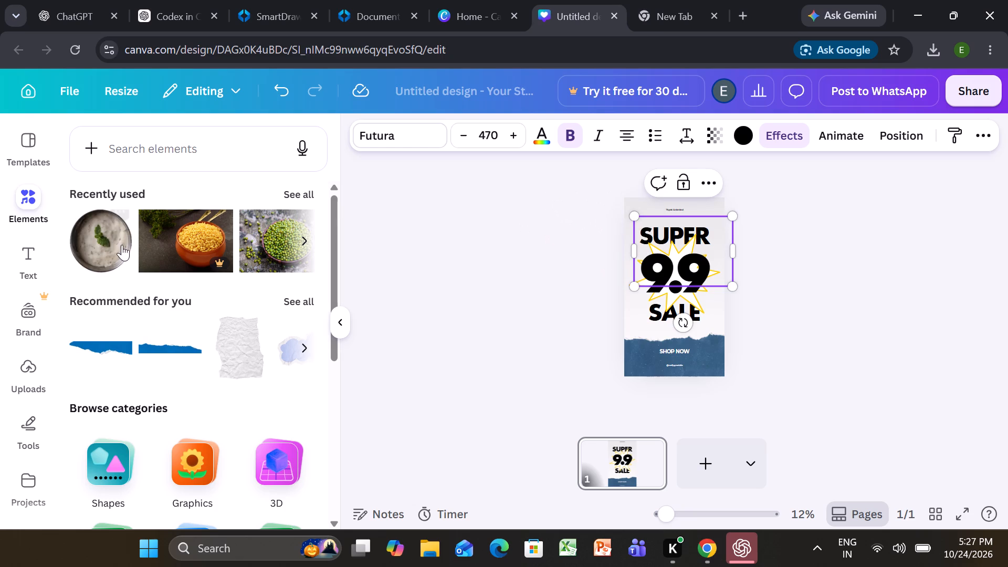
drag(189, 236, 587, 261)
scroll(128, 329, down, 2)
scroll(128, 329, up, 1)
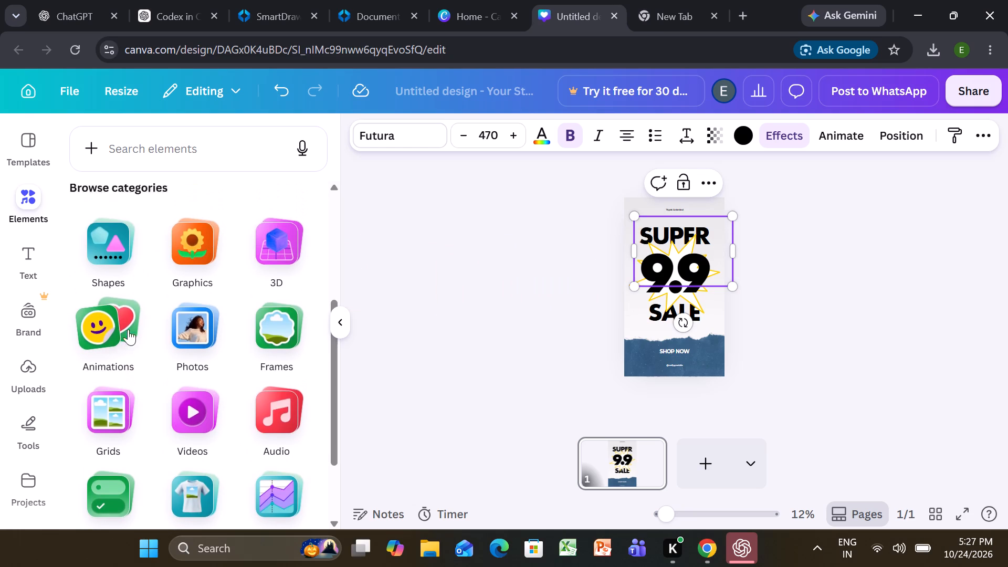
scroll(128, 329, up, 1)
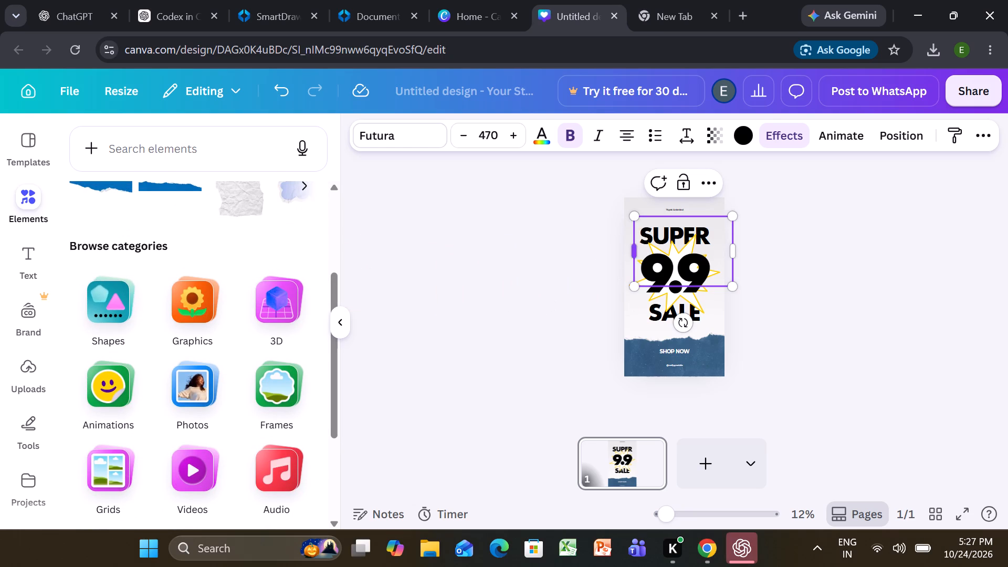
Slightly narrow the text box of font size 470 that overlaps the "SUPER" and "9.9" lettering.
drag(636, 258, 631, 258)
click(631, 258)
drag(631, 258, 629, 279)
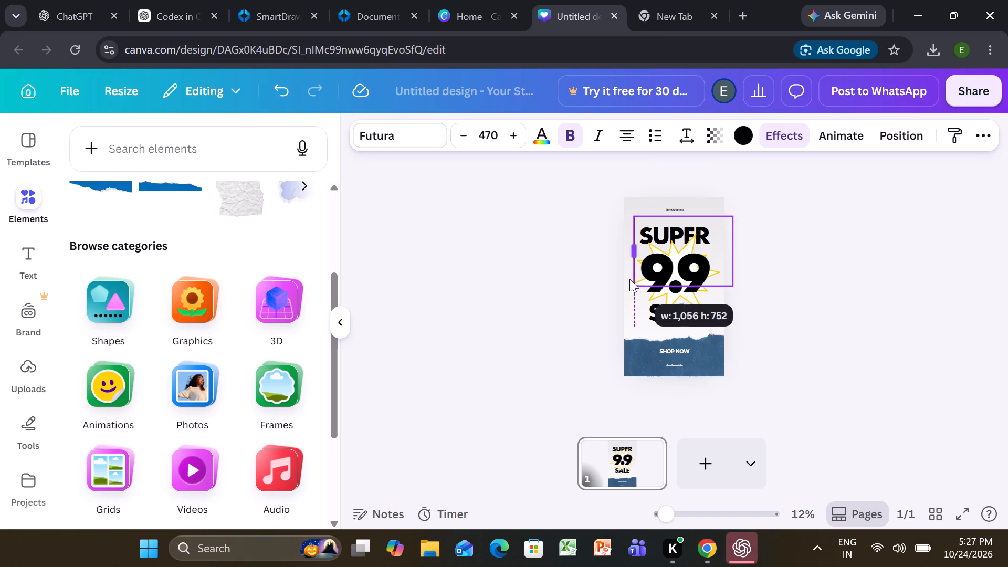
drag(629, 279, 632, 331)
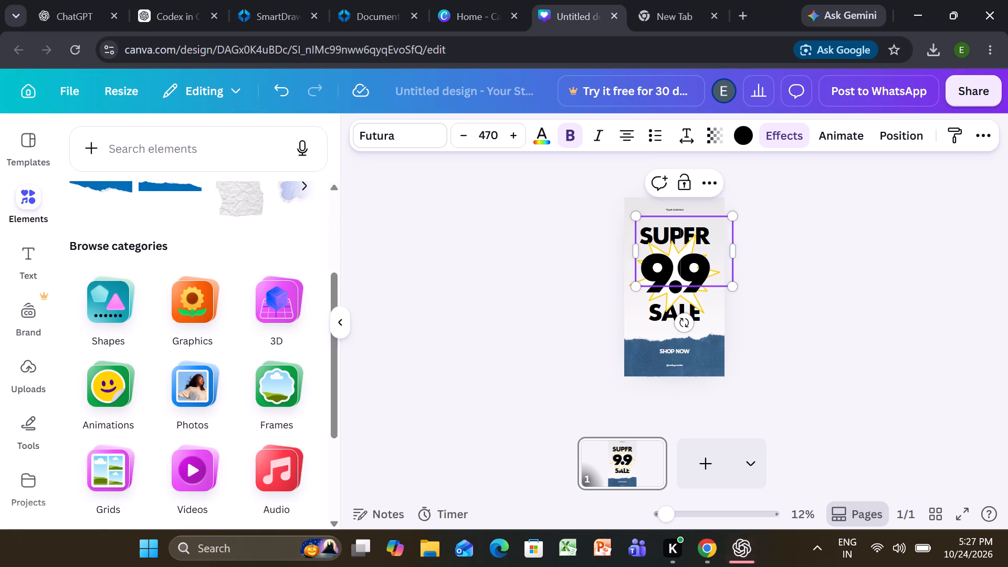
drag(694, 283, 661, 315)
Delete the "SALE", "9.9" and "SUPER" texts and the yellow-outlined starburst from the story.
click(661, 315)
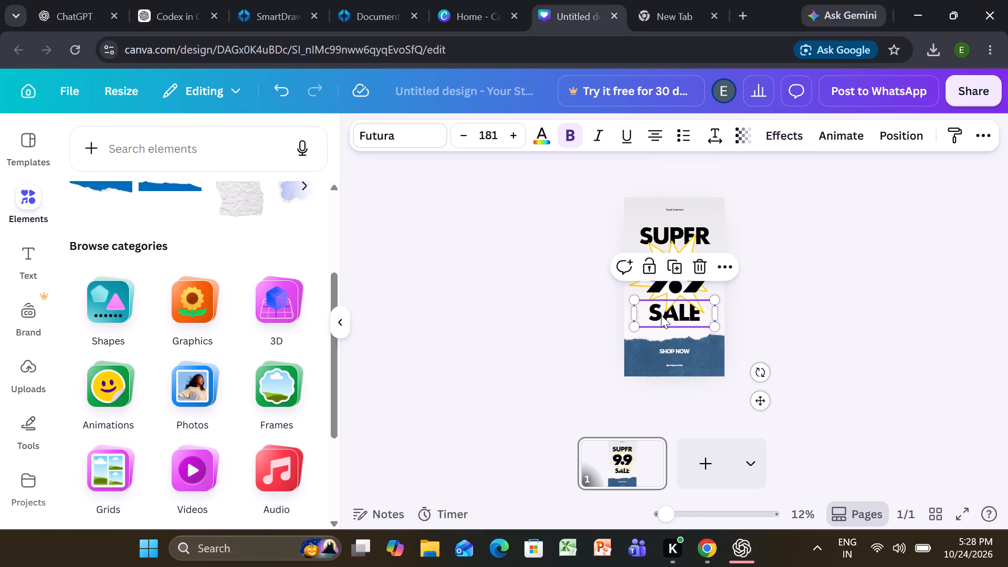
key(BackSpace)
click(694, 244)
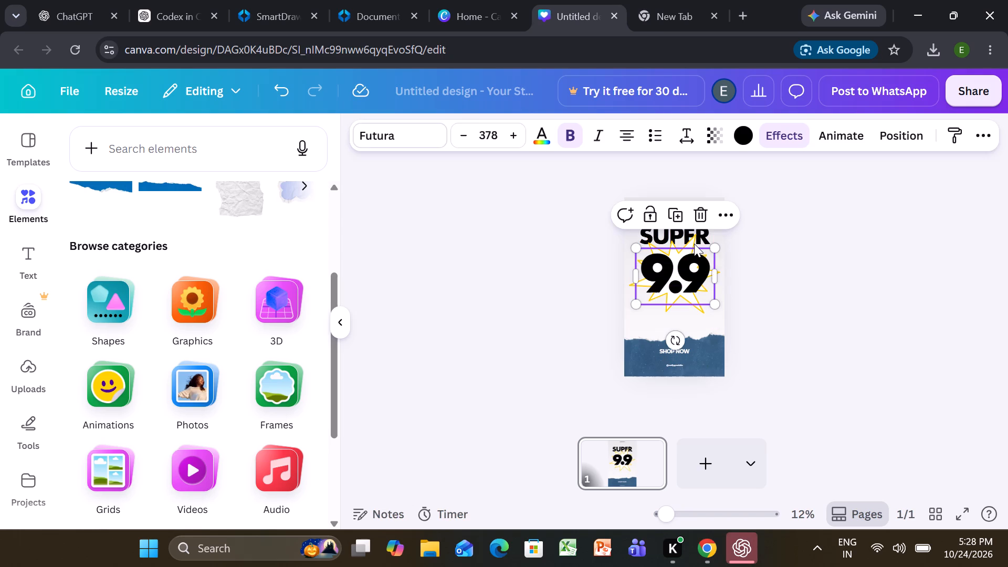
key(BackSpace)
key(BackSpace)
click(670, 248)
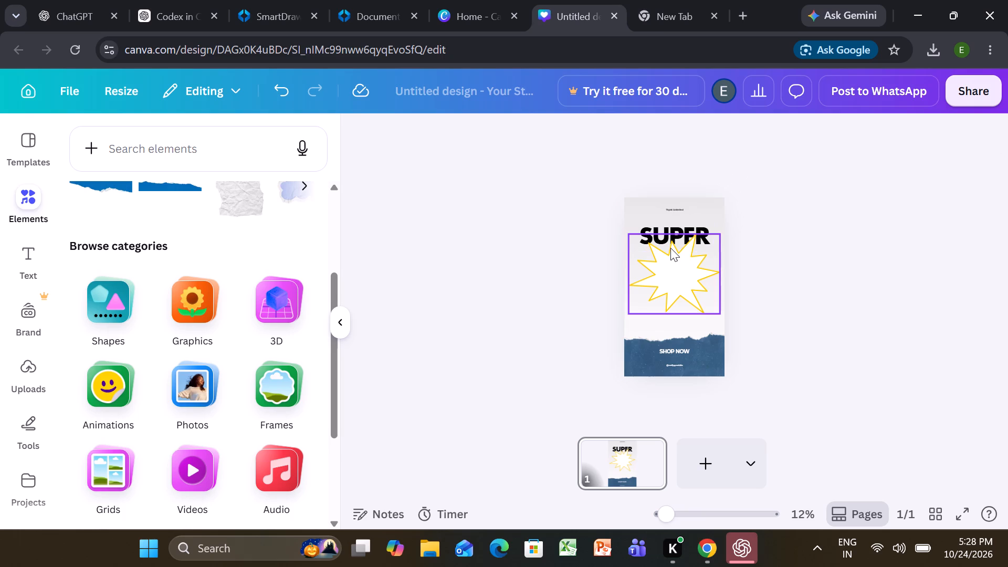
key(BackSpace)
click(688, 225)
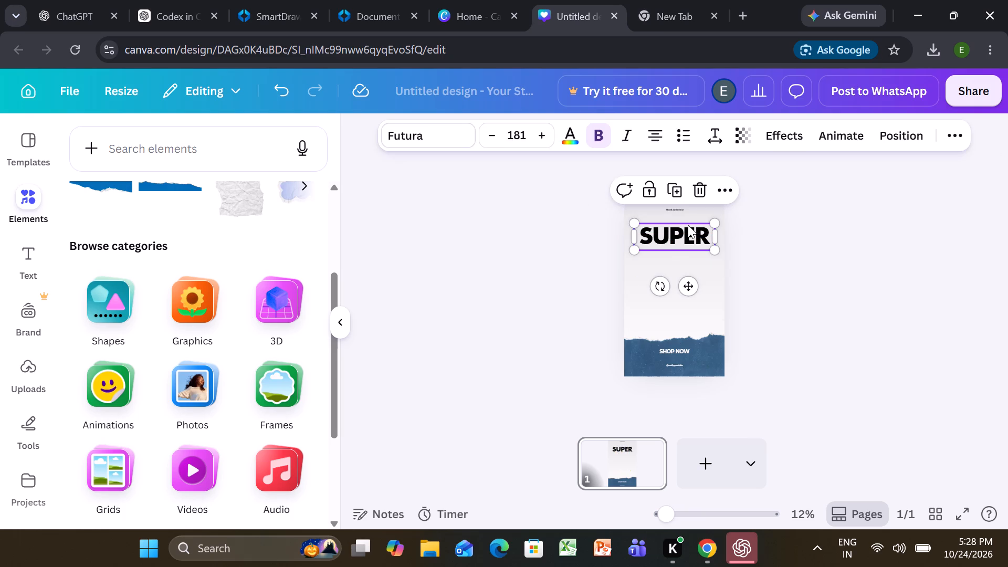
key(BackSpace)
Delete the small social handle text under "SHOP NOW" and the "Thynk Unlimited" text near the page's upper edge.
click(669, 335)
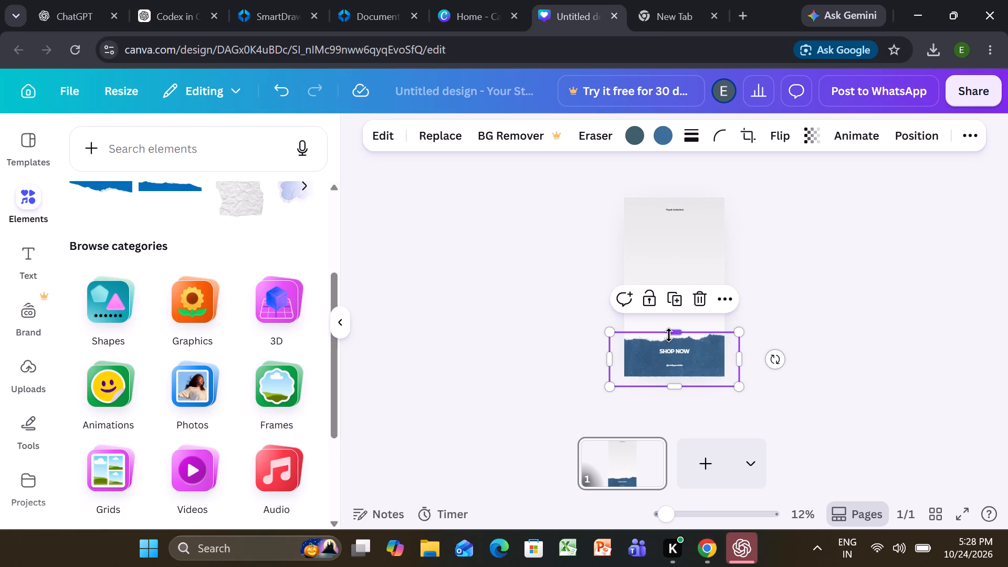
triple_click(684, 222)
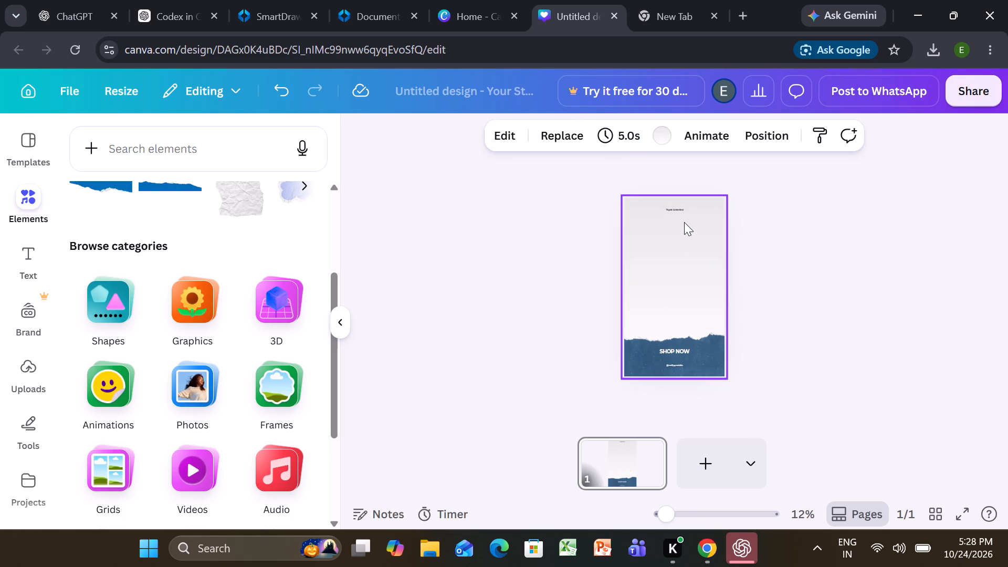
click(684, 222)
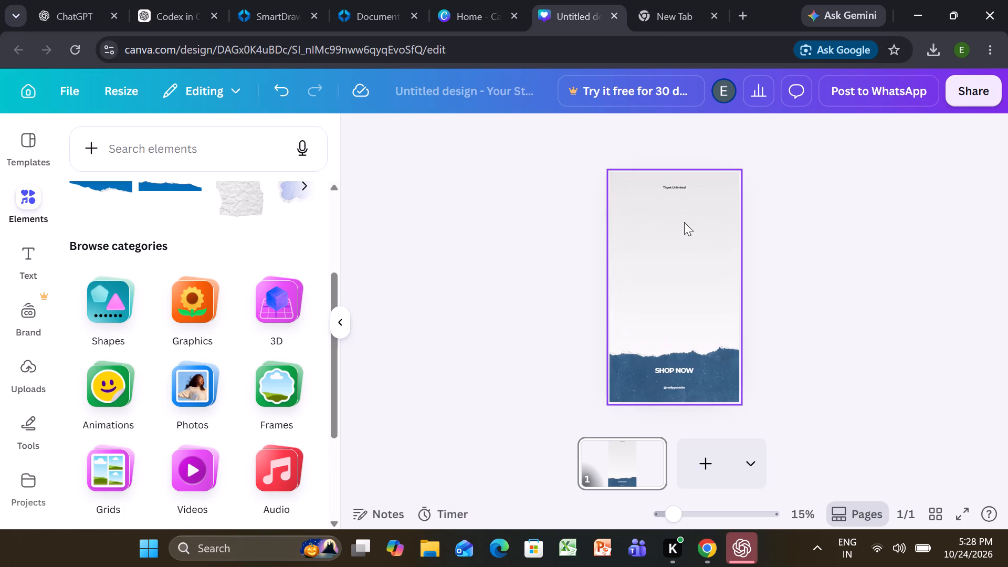
scroll(684, 222, down, 1)
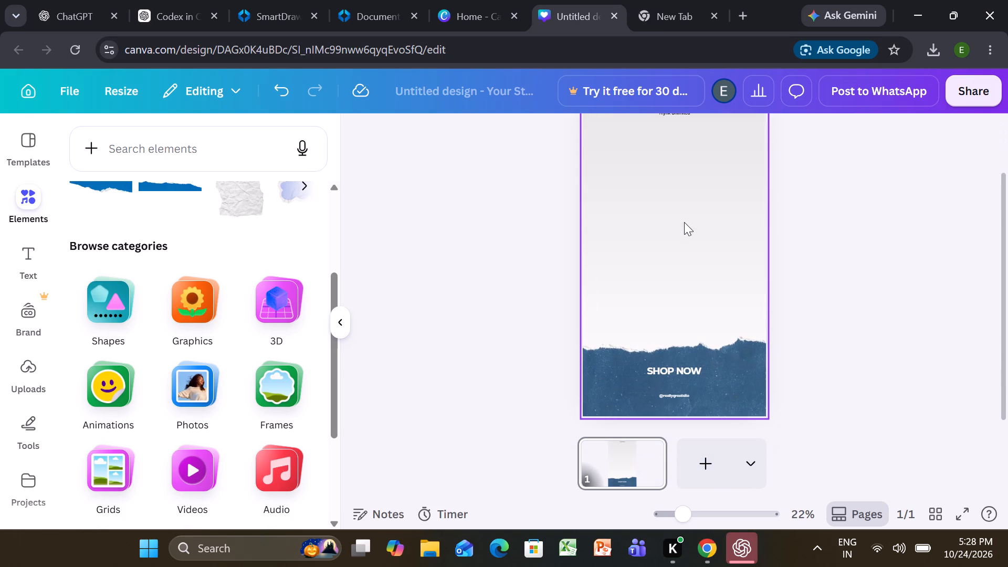
click(677, 396)
key(BackSpace)
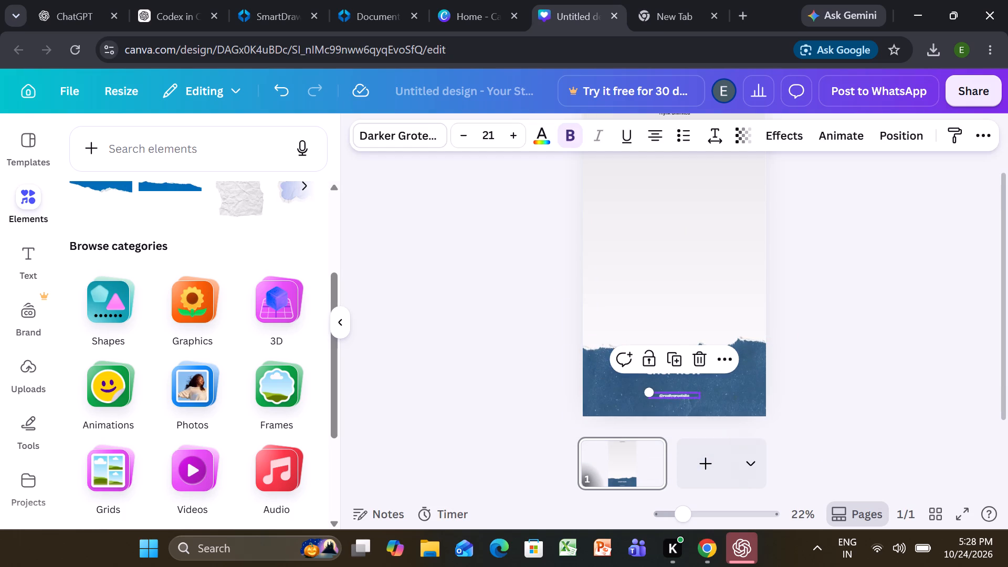
scroll(677, 396, up, 2)
click(671, 174)
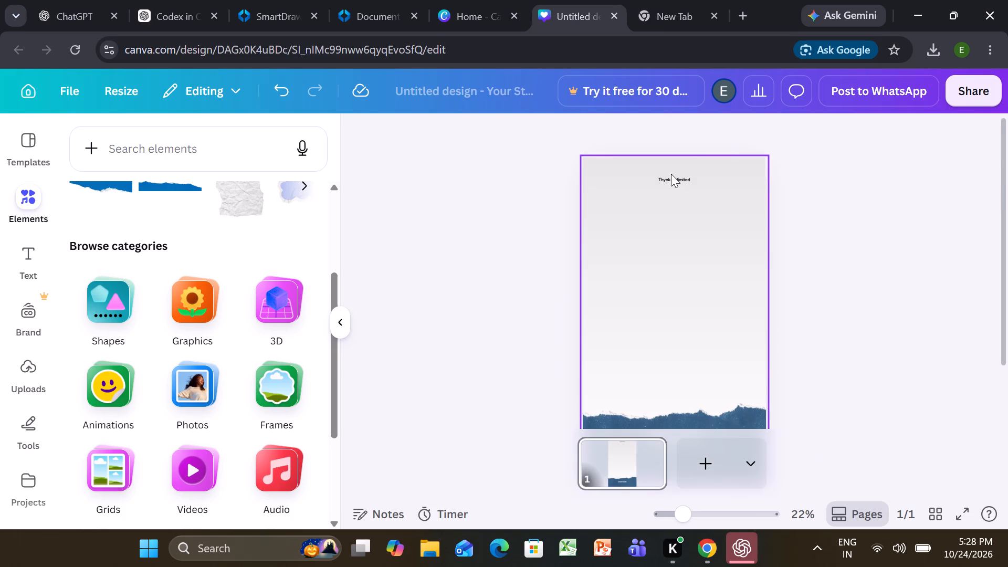
click(671, 178)
key(BackSpace)
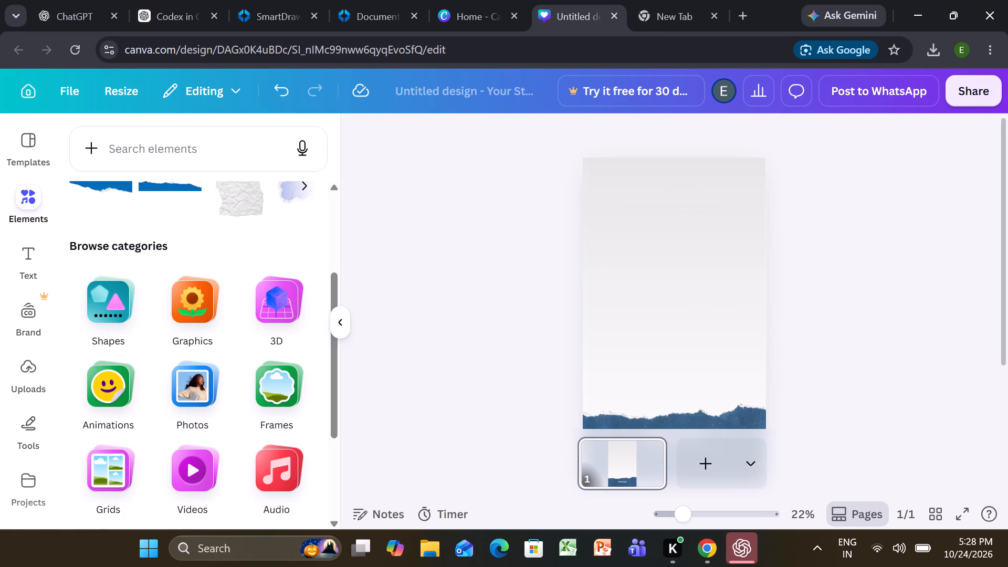
Search the elements for "international numbers".
click(124, 136)
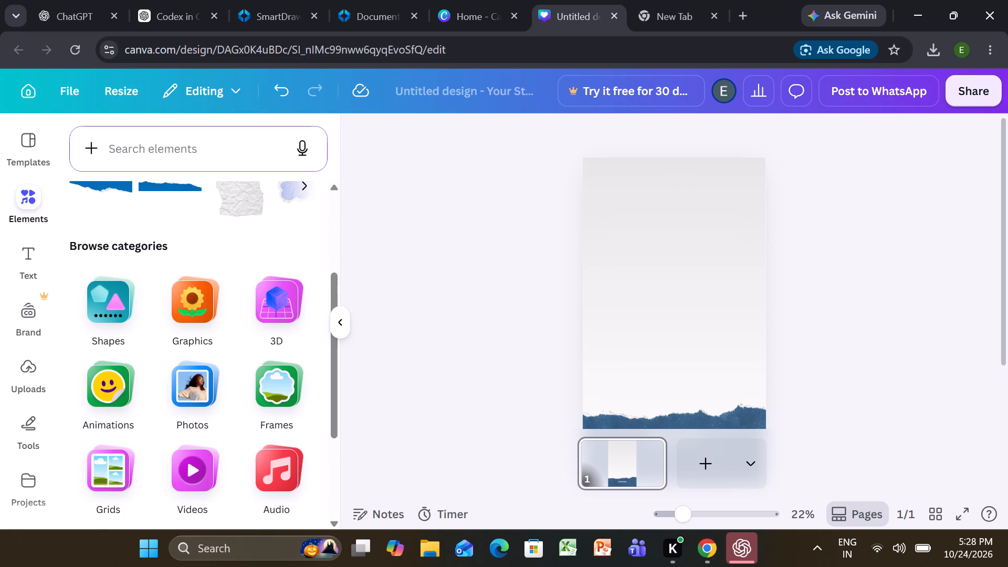
click(124, 136)
click(161, 156)
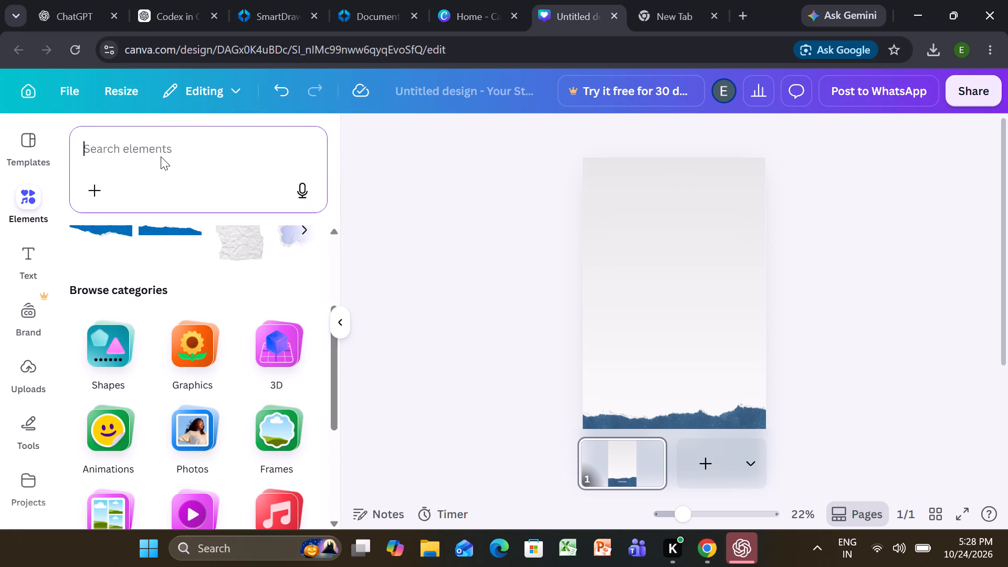
text(inte)
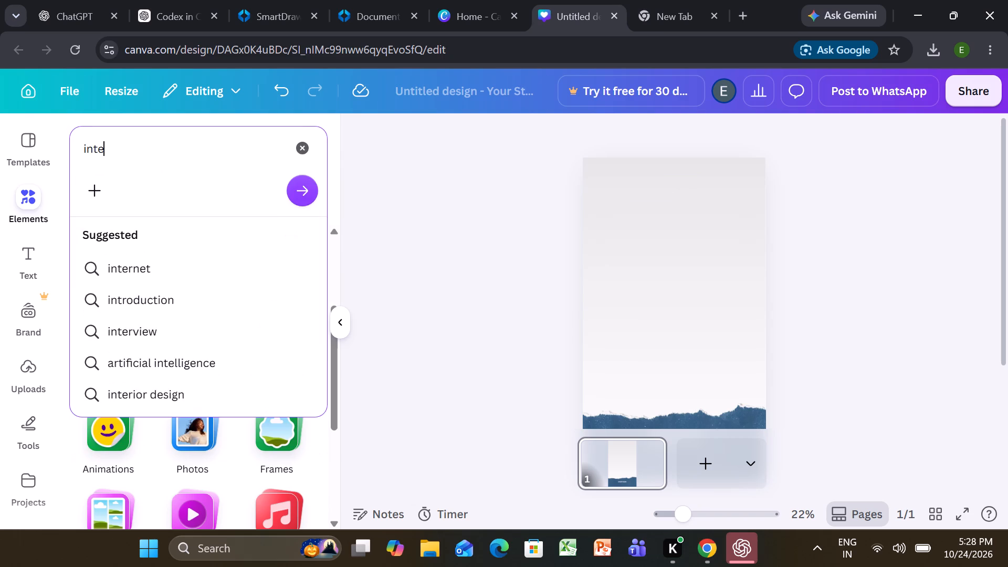
key(a)
key(BackSpace)
text(rnational numbers)
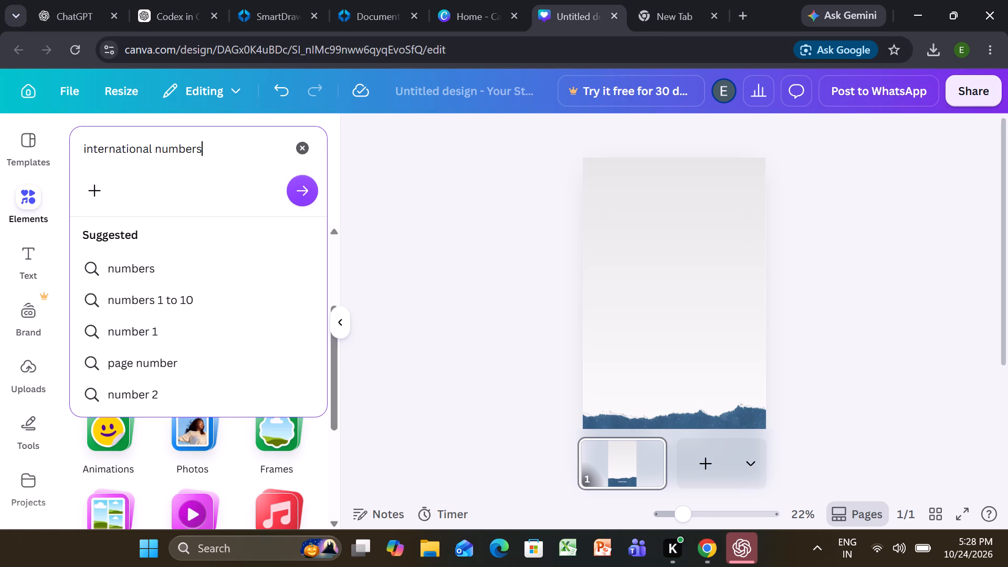
key(Return)
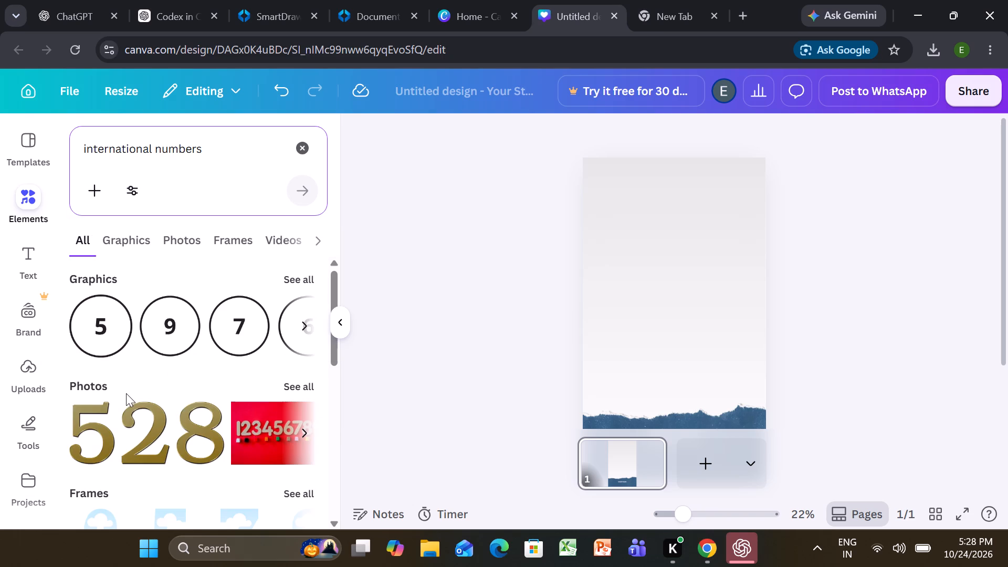
Look through the number elements across all result categories, including the 3D ones.
scroll(126, 393, down, 5)
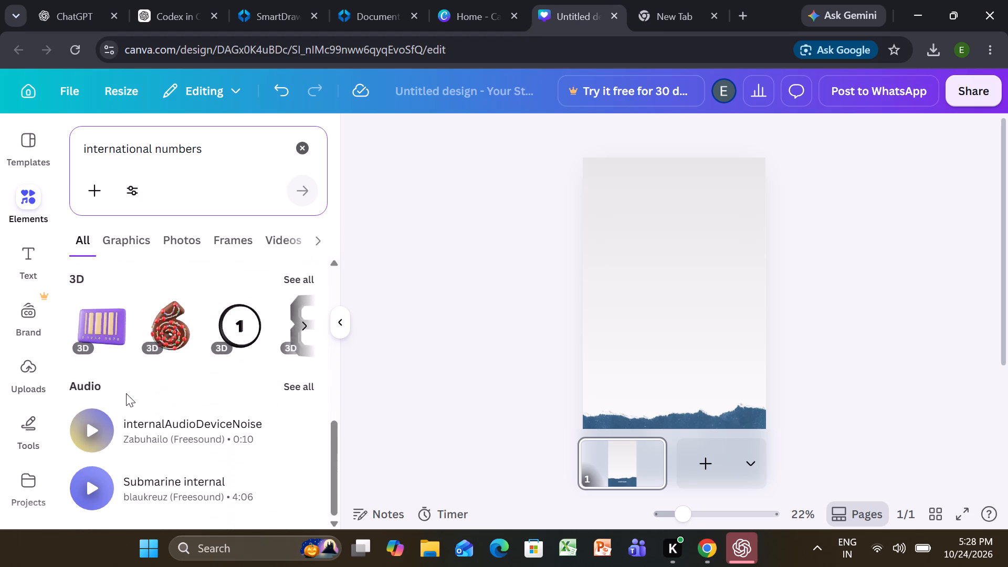
scroll(126, 393, down, 2)
scroll(226, 349, left, 6)
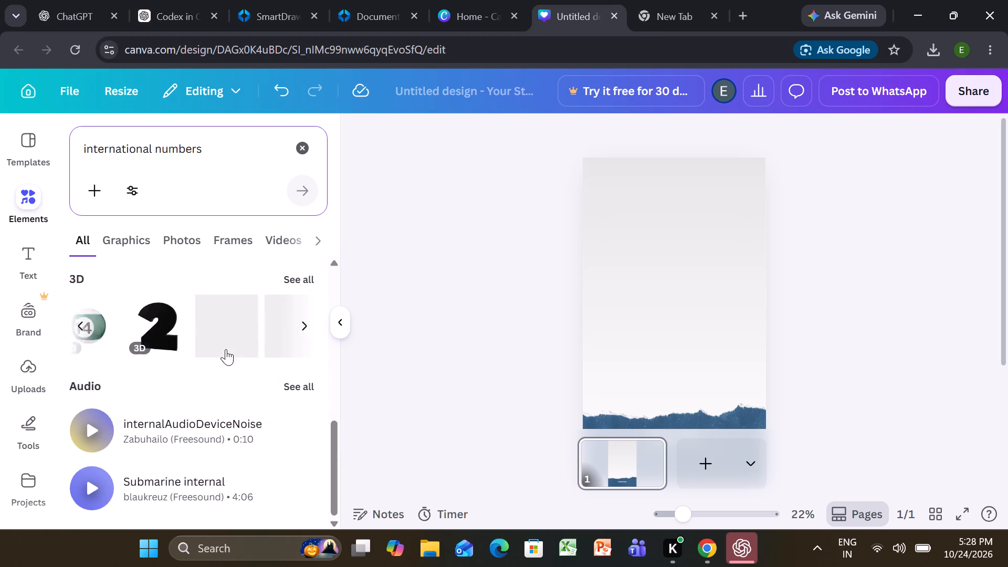
scroll(226, 349, up, 5)
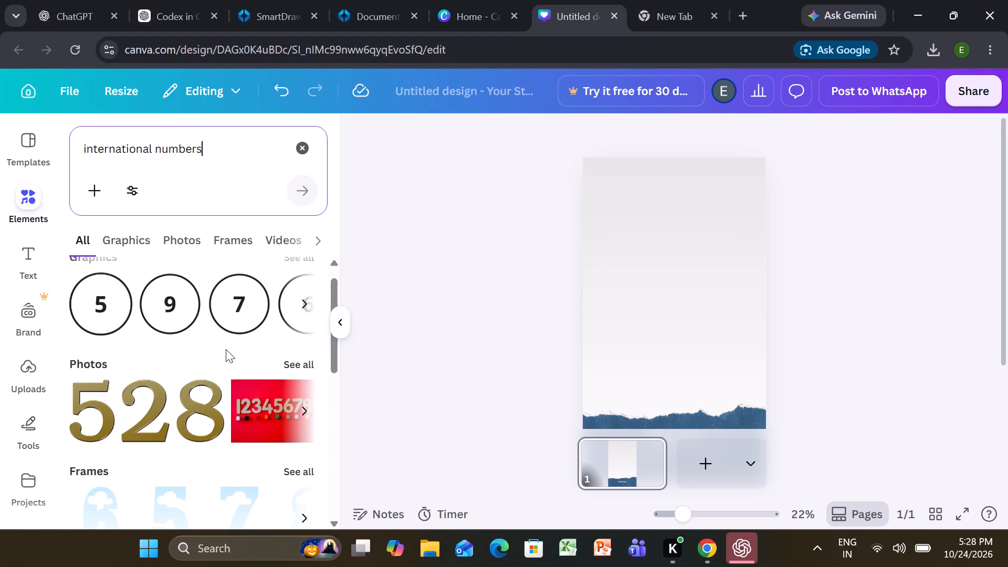
scroll(226, 349, up, 4)
Look through only the photo results for number images suited to the story.
click(130, 248)
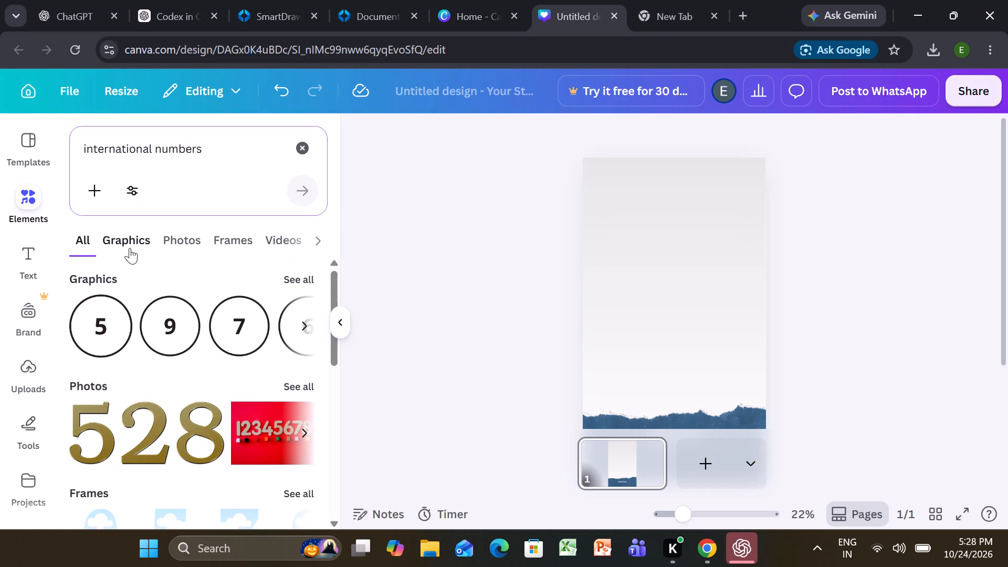
click(165, 243)
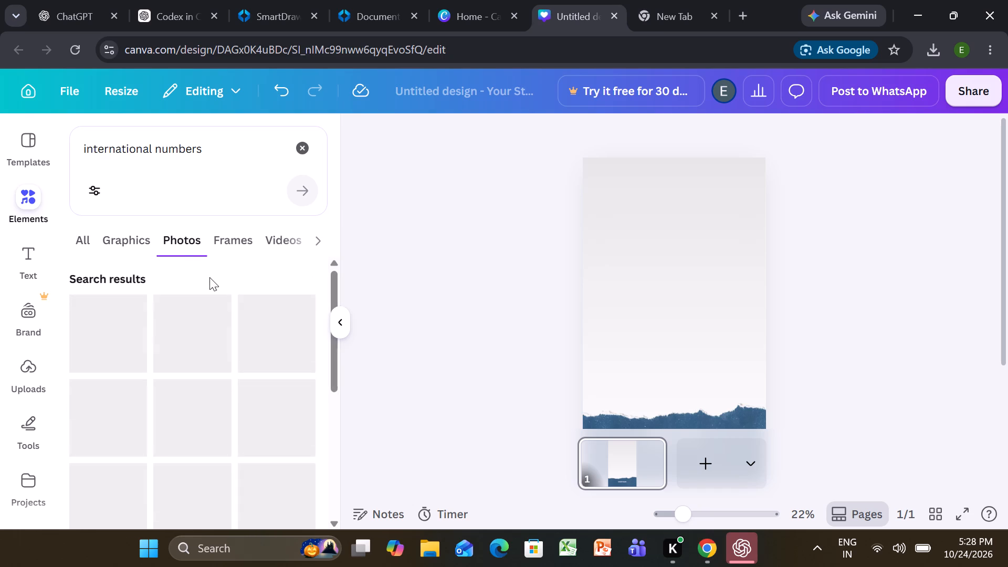
scroll(209, 277, down, 4)
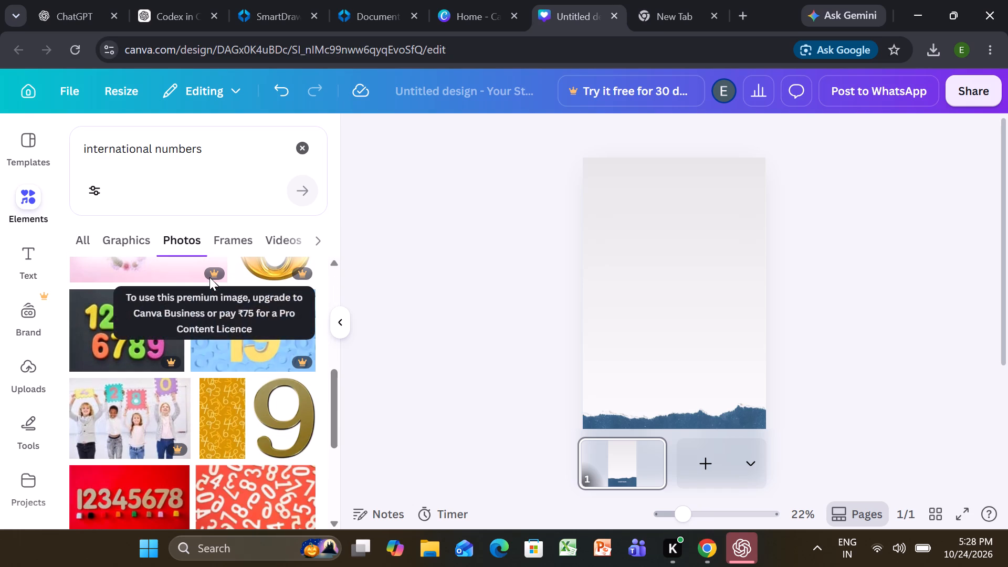
scroll(209, 277, down, 3)
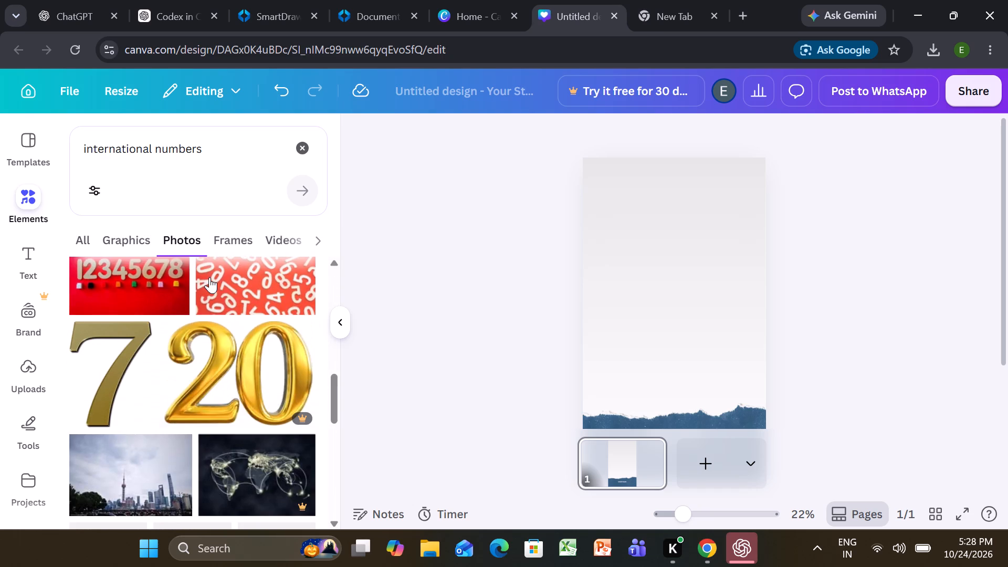
scroll(209, 277, down, 2)
scroll(208, 322, down, 3)
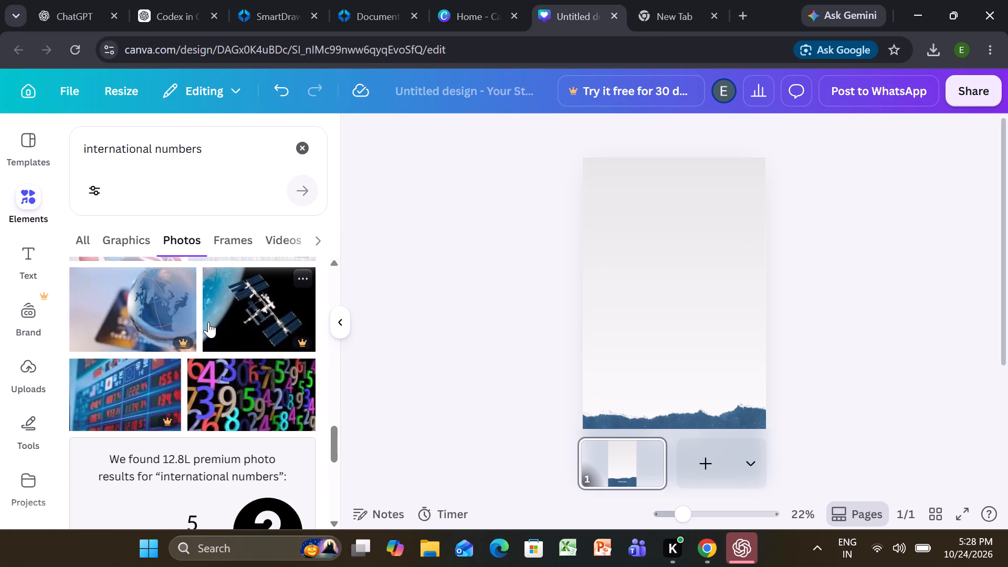
scroll(208, 322, down, 1)
scroll(208, 322, up, 1)
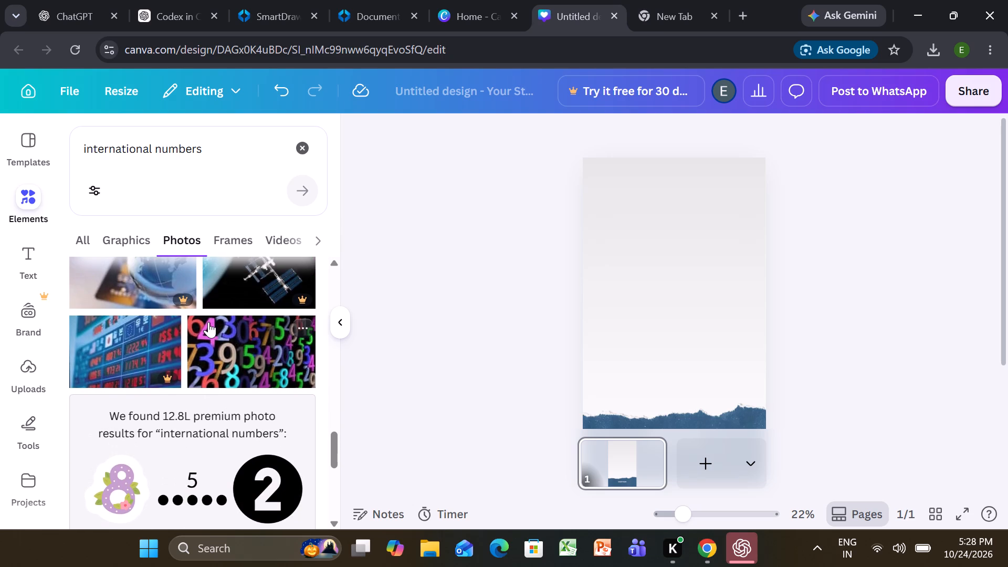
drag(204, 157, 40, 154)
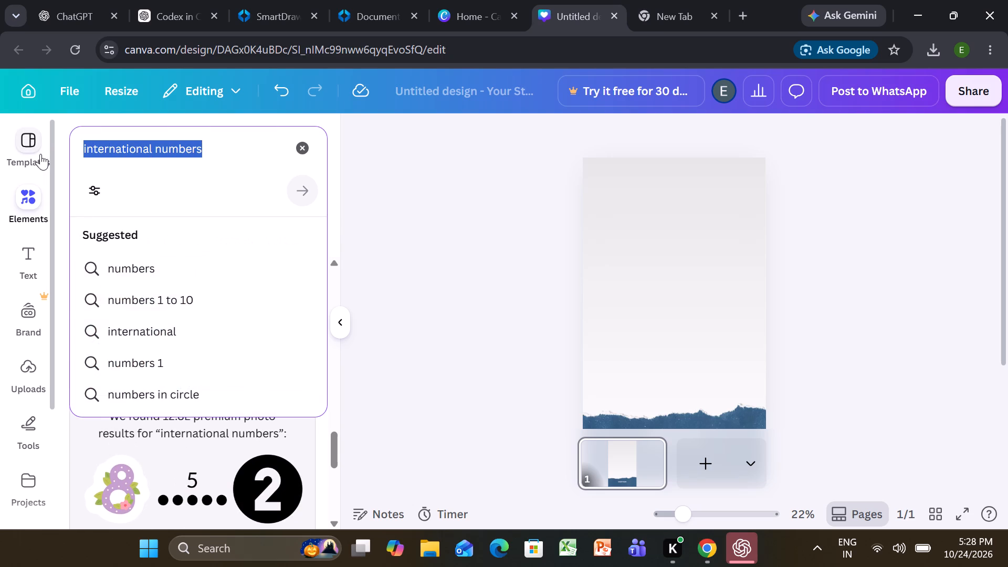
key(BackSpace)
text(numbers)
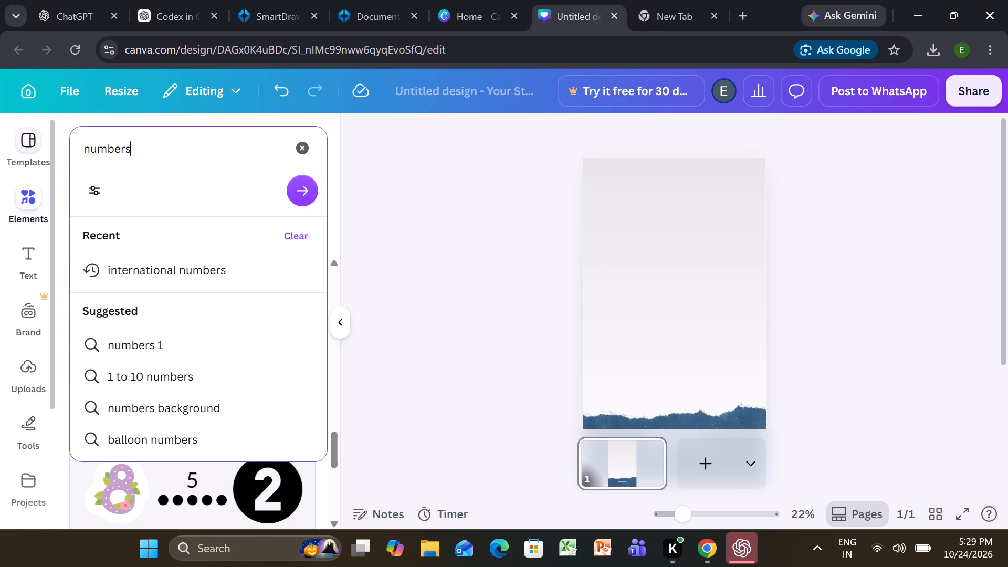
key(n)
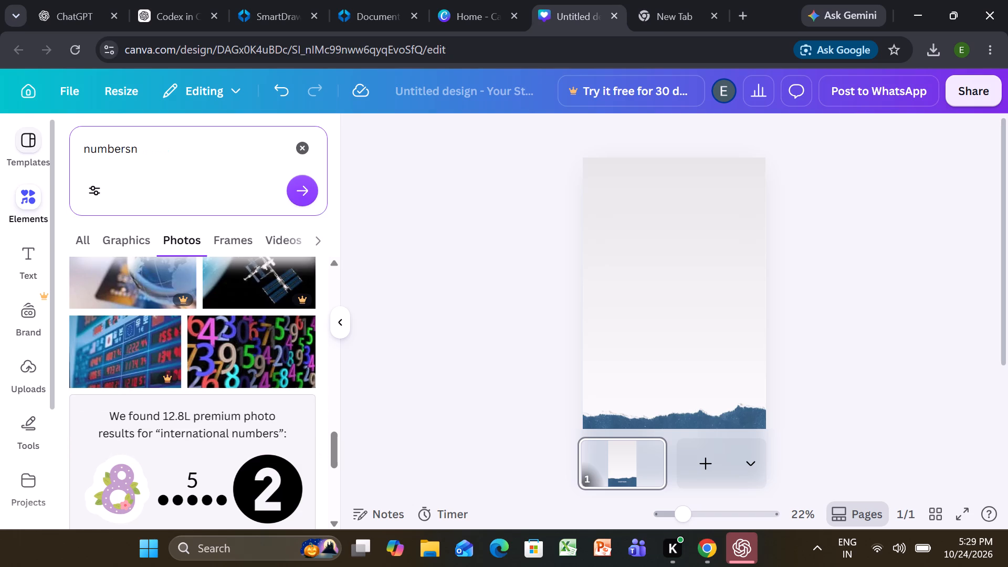
Search the elements for "whatsapp" and show the results from all categories.
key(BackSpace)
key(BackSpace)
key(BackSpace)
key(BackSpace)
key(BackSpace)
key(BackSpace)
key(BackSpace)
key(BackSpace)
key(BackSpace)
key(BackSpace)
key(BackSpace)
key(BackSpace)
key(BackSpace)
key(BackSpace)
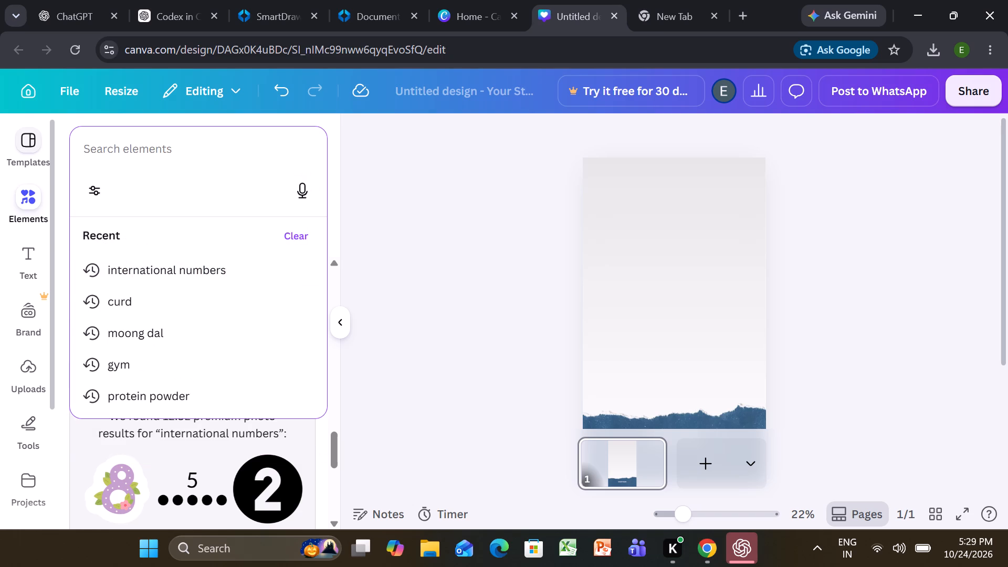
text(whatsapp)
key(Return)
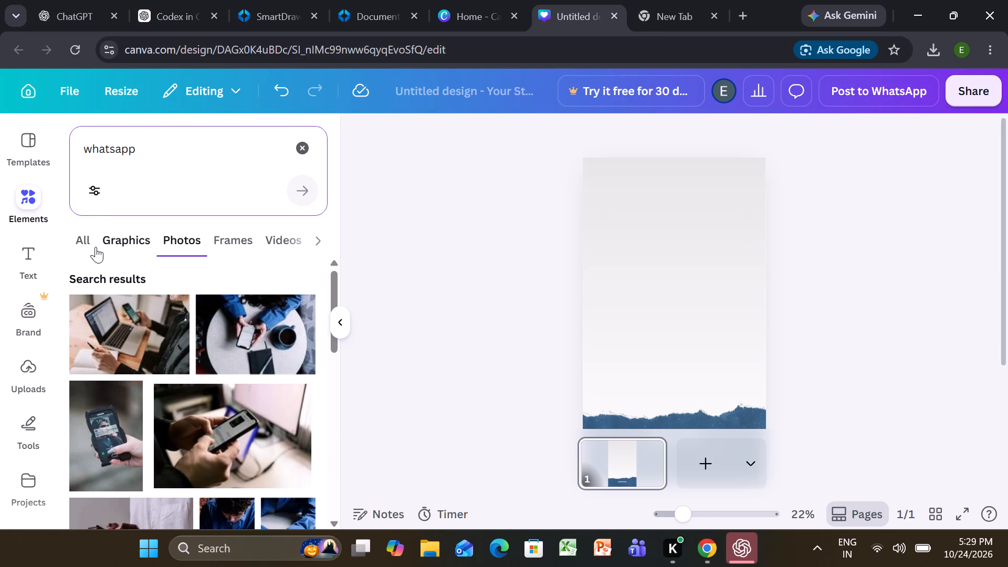
click(88, 245)
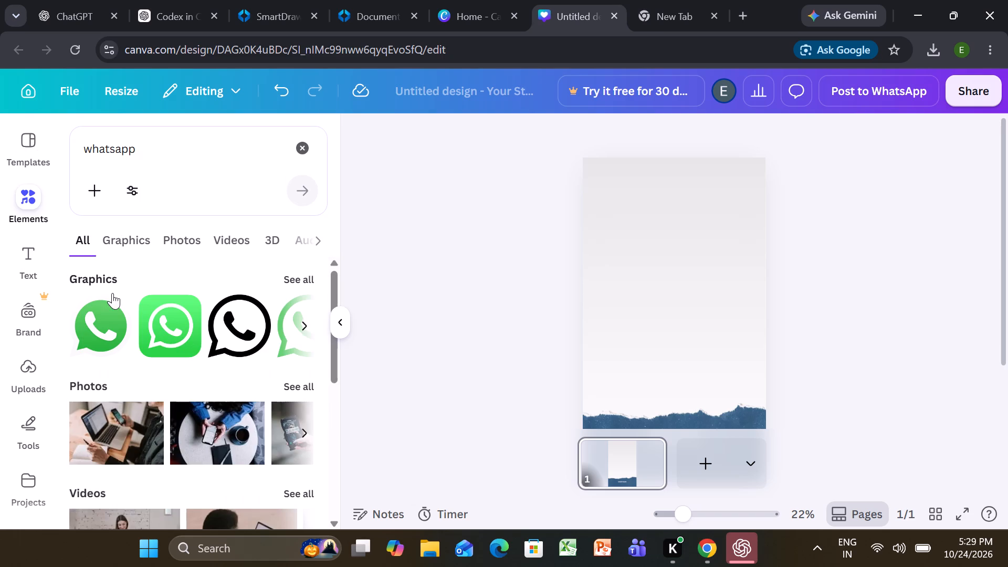
Place the green square WhatsApp icon on the page and turn it from the page background into a separate image.
drag(181, 312, 574, 177)
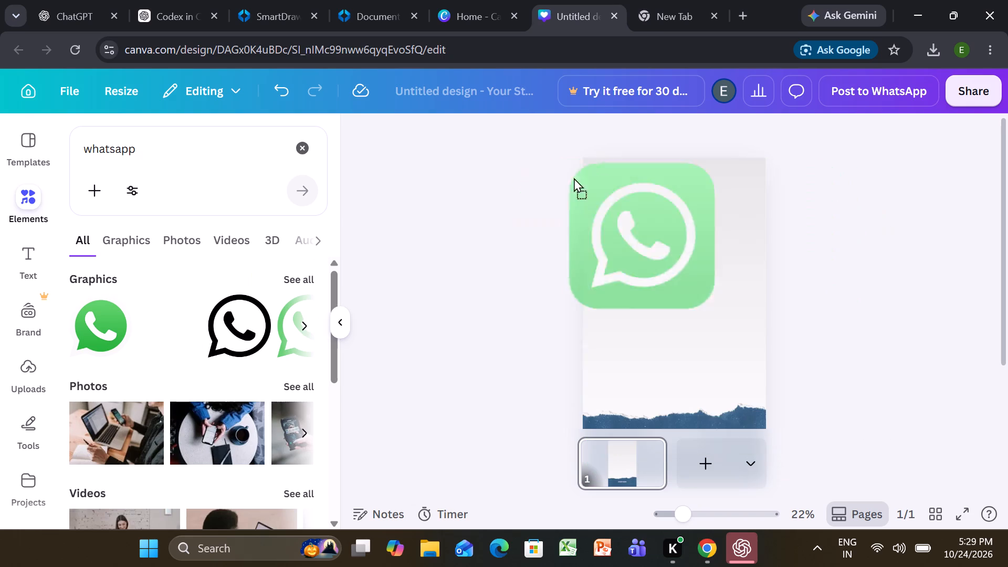
drag(574, 177, 604, 173)
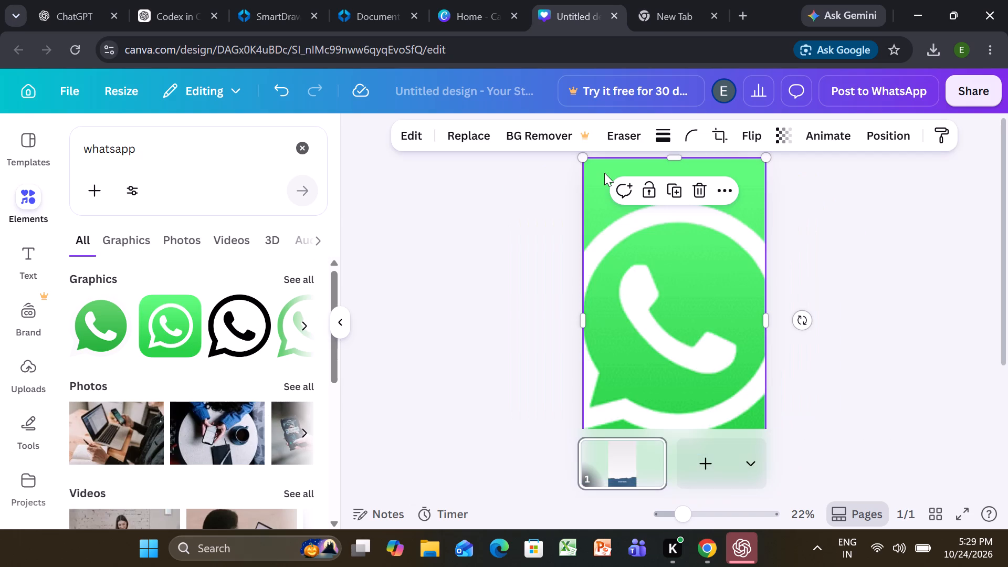
click(663, 253)
click(663, 253)
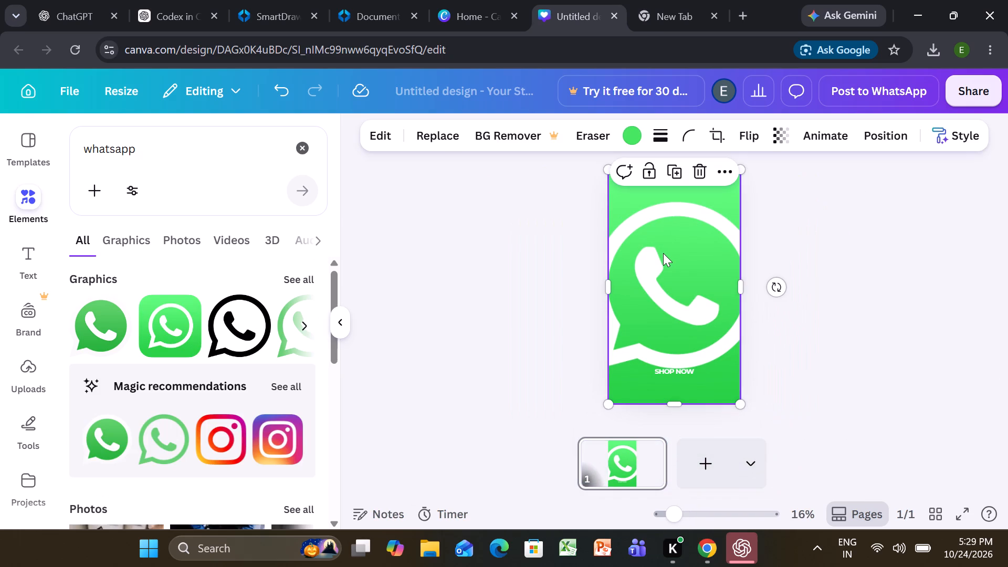
Shrink the WhatsApp image and widen its crop on both sides until the whole speech-bubble logo fits inside.
drag(669, 255, 725, 295)
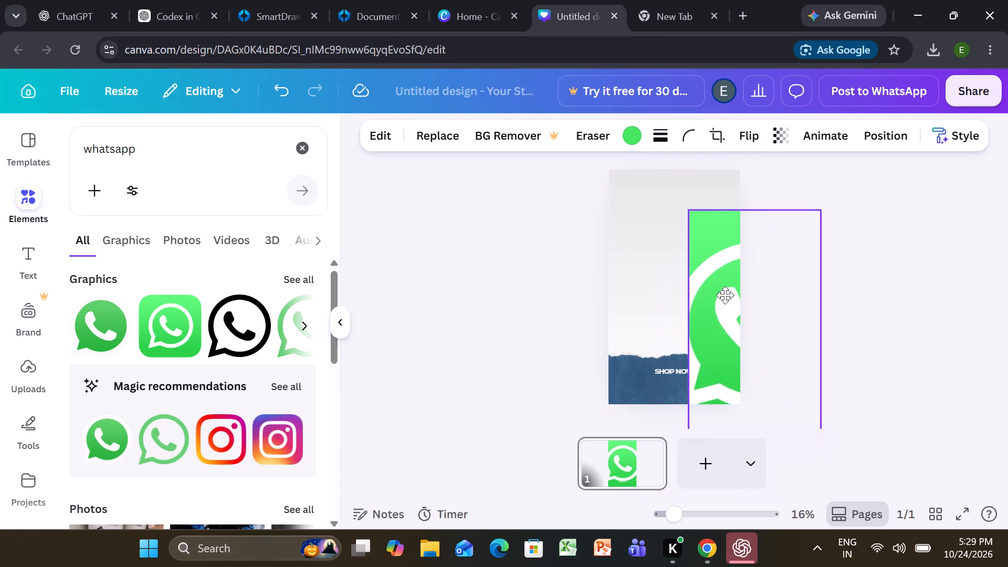
drag(725, 295, 722, 295)
drag(659, 208, 677, 235)
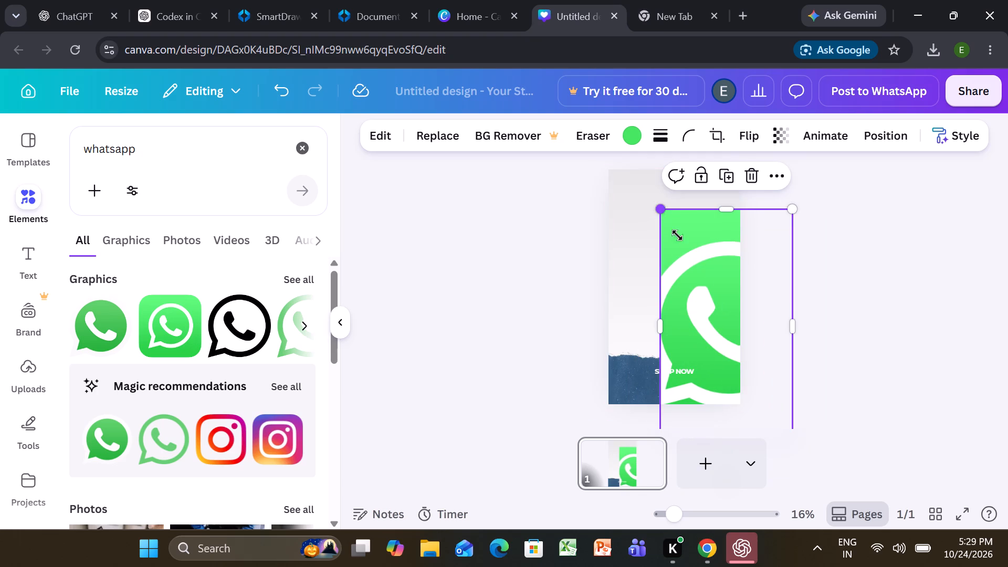
drag(677, 235, 687, 288)
drag(719, 306, 646, 212)
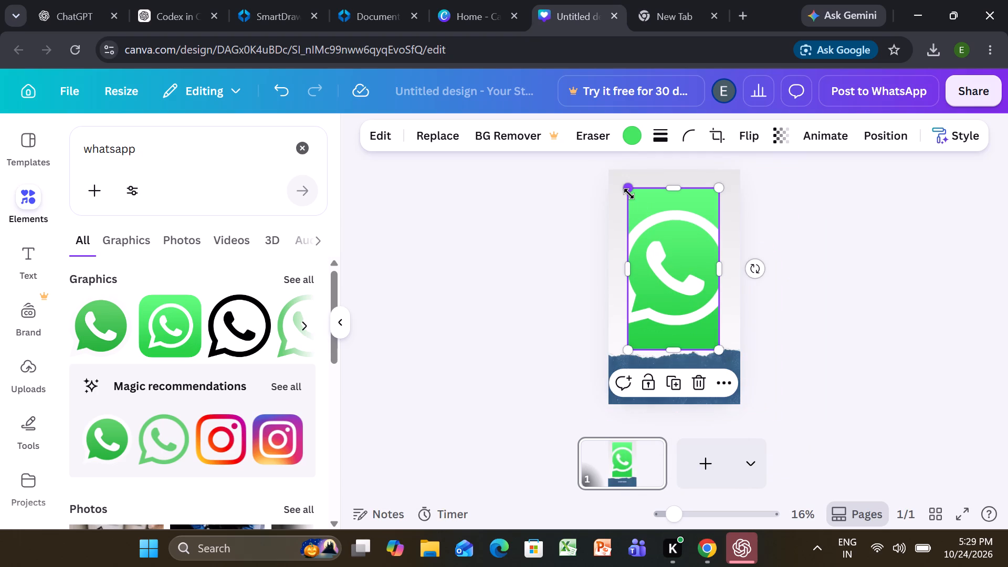
drag(629, 194, 651, 288)
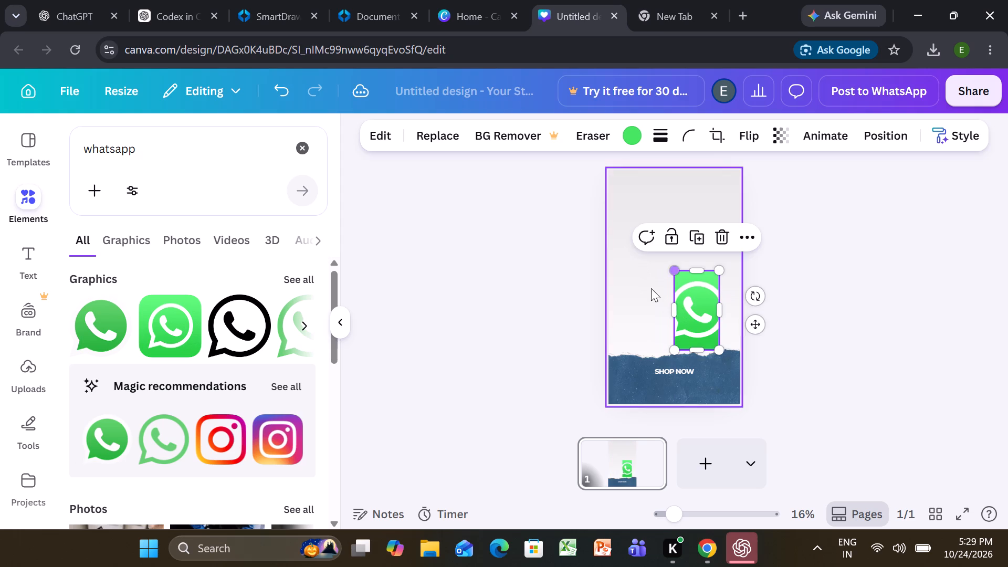
drag(673, 309, 659, 308)
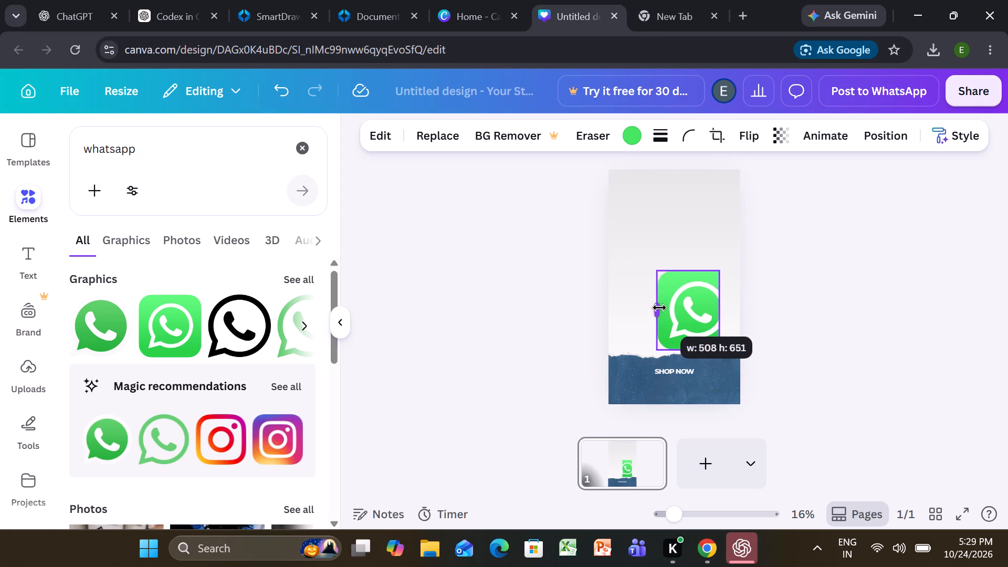
drag(659, 308, 652, 308)
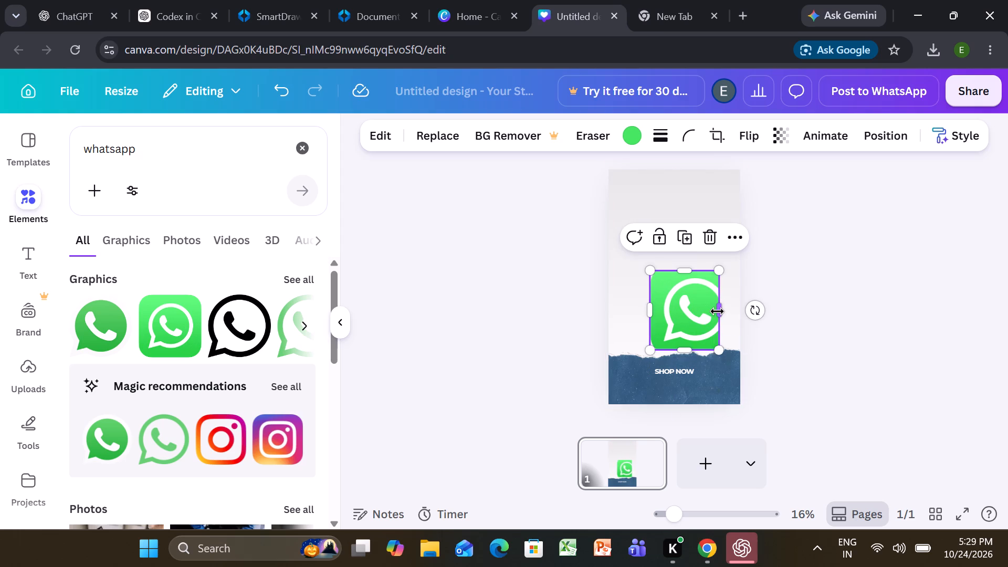
drag(717, 311, 736, 313)
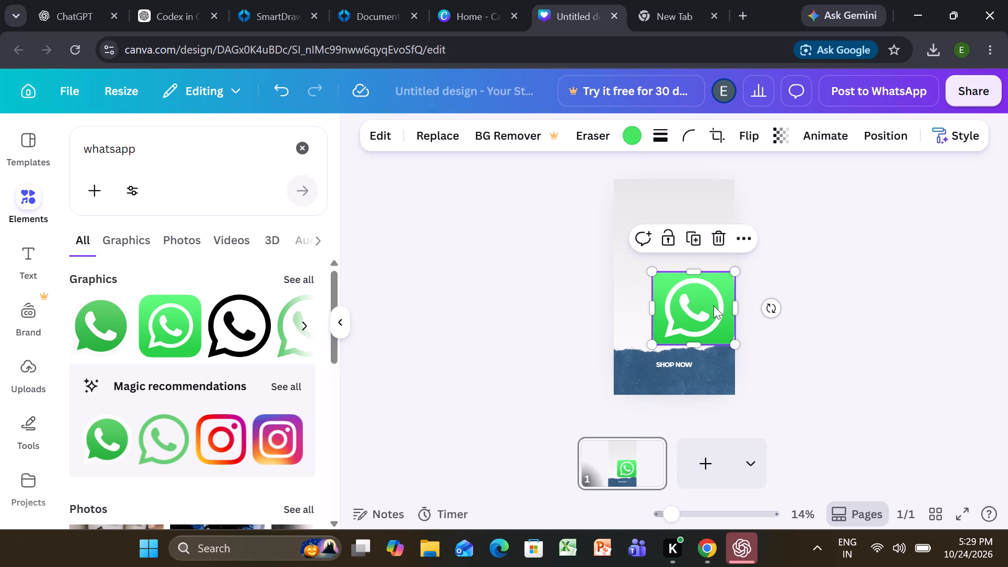
Reduce the WhatsApp image to a small icon and place it in the page's upper half, just left of the centre line.
drag(713, 306, 676, 209)
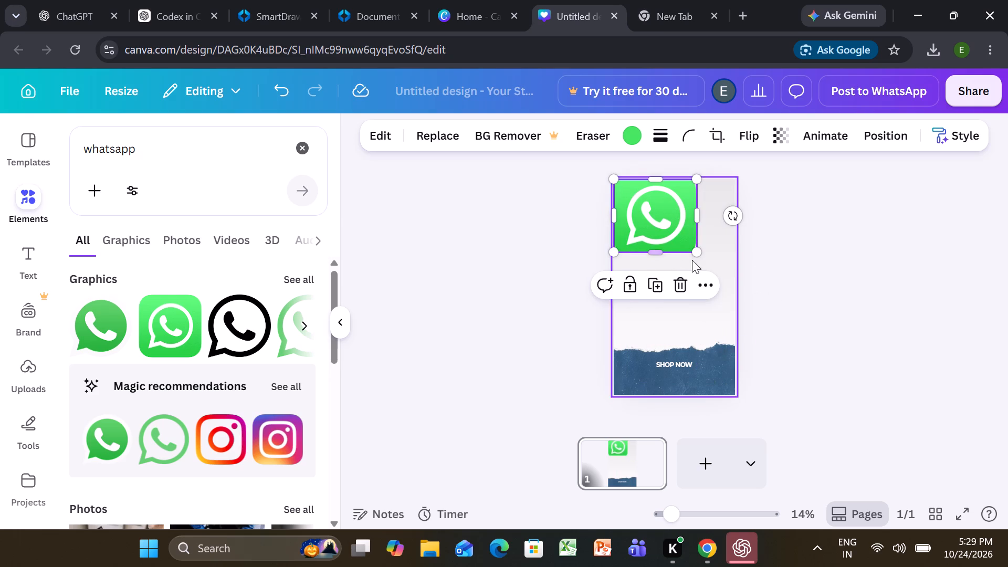
drag(698, 256, 649, 223)
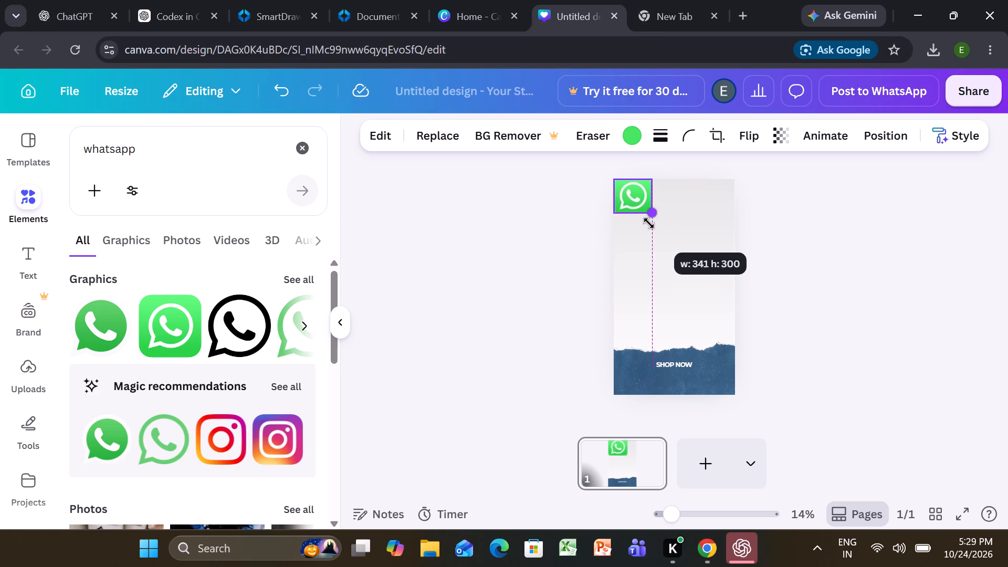
drag(649, 223, 638, 213)
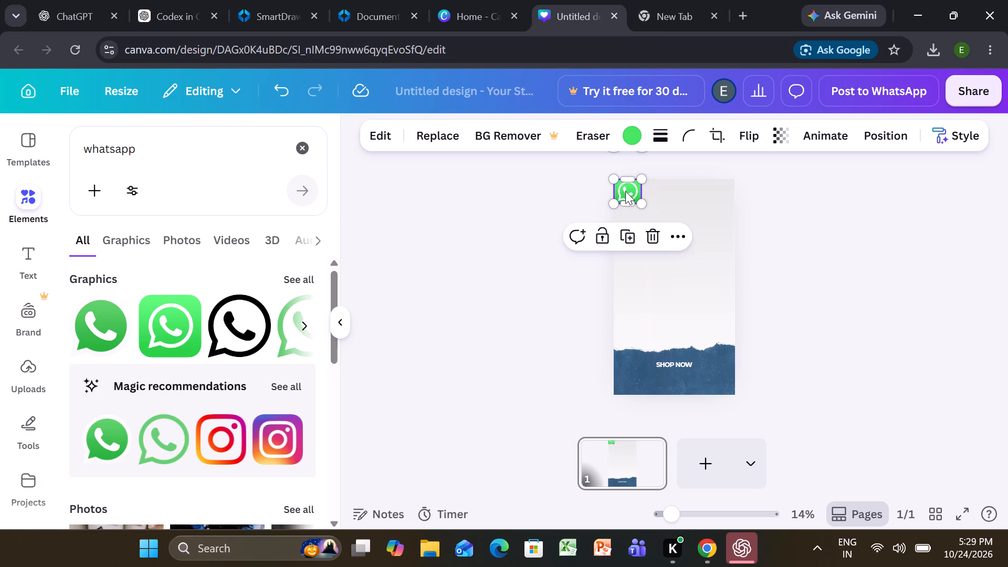
drag(625, 191, 656, 234)
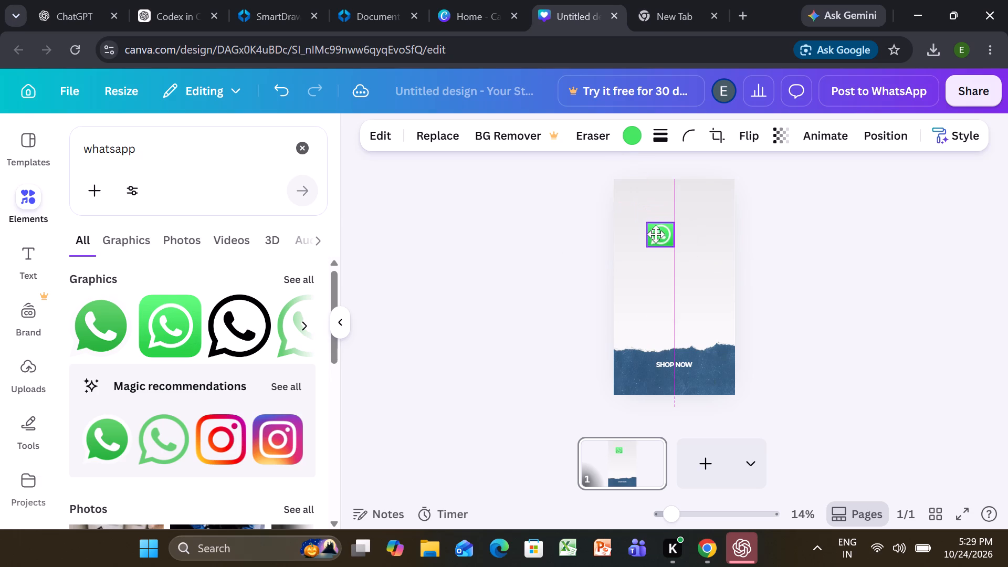
drag(656, 234, 656, 235)
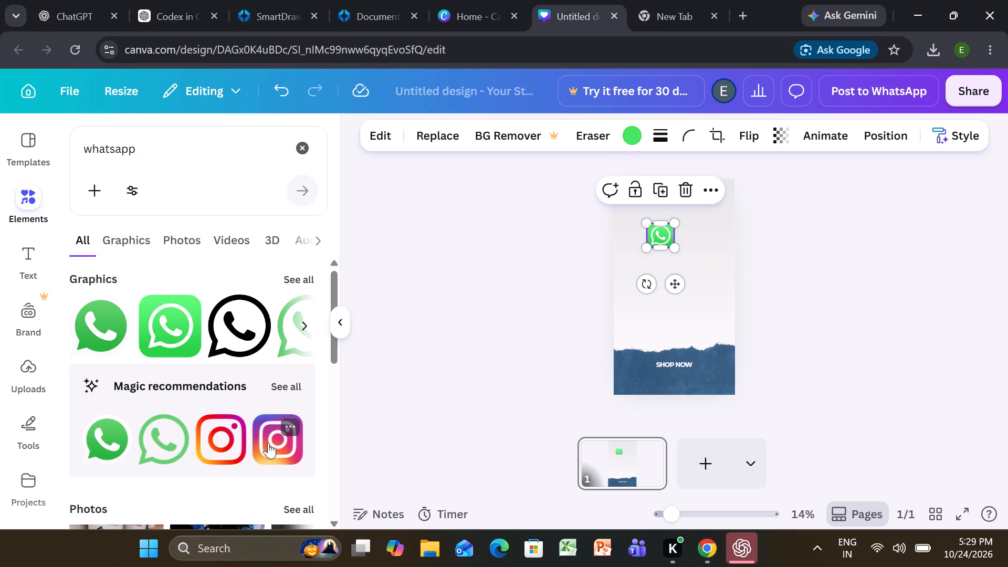
Add the gradient square Instagram icon, shrunk to about the WhatsApp icon's size, directly beneath the WhatsApp icon.
drag(274, 439, 683, 173)
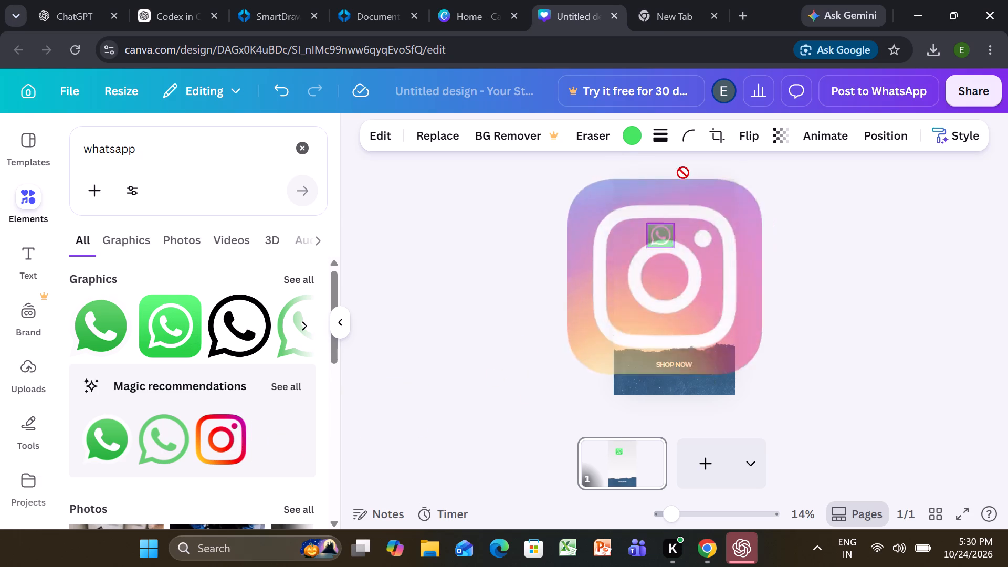
drag(683, 173, 650, 251)
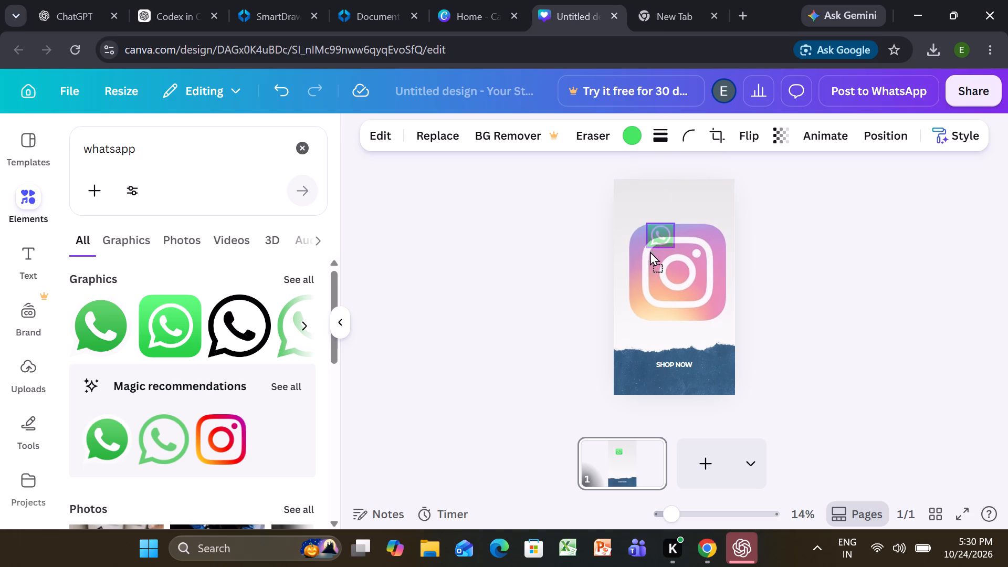
drag(650, 251, 638, 273)
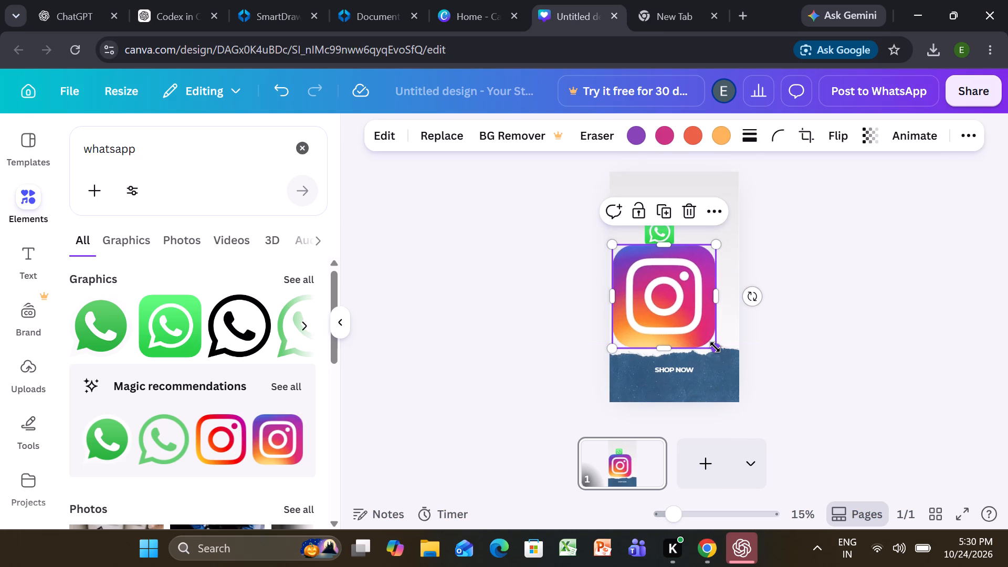
drag(714, 346, 617, 265)
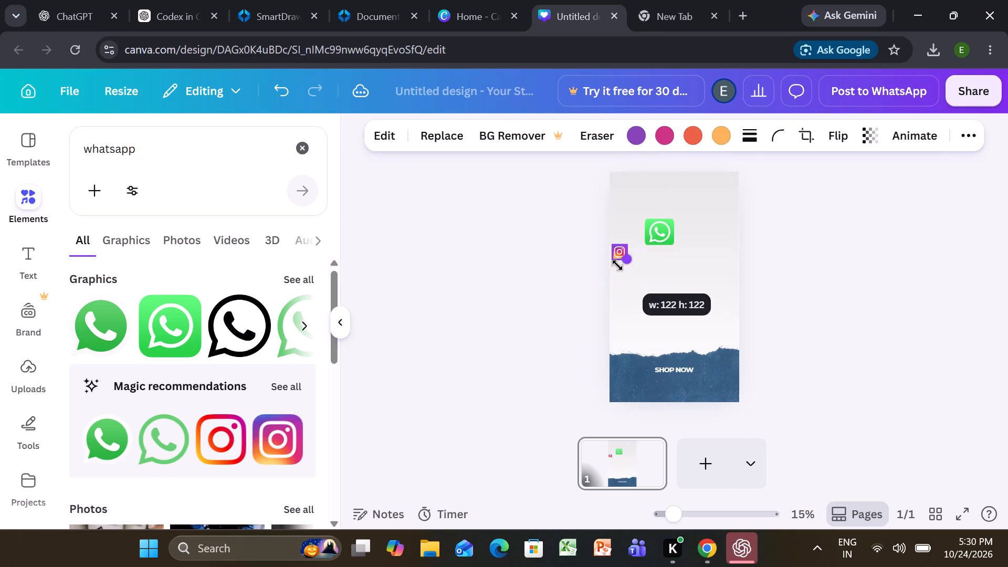
drag(617, 265, 637, 287)
drag(630, 260, 634, 261)
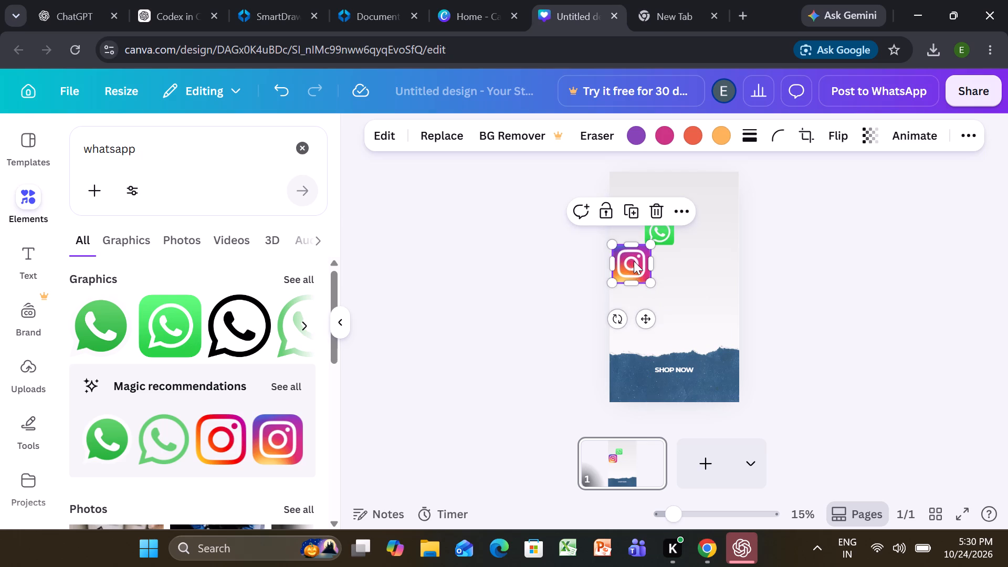
drag(634, 261, 656, 259)
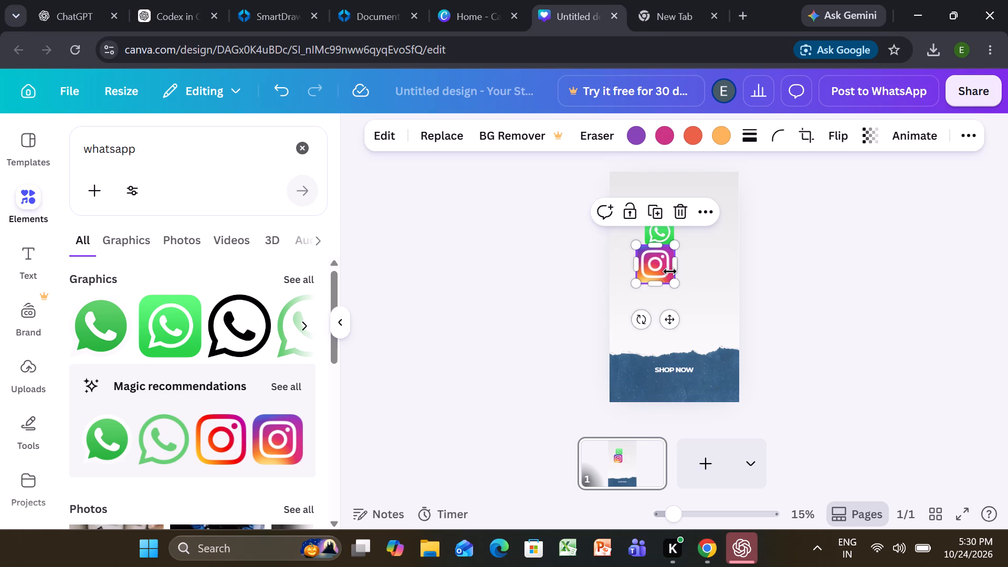
drag(675, 281, 661, 274)
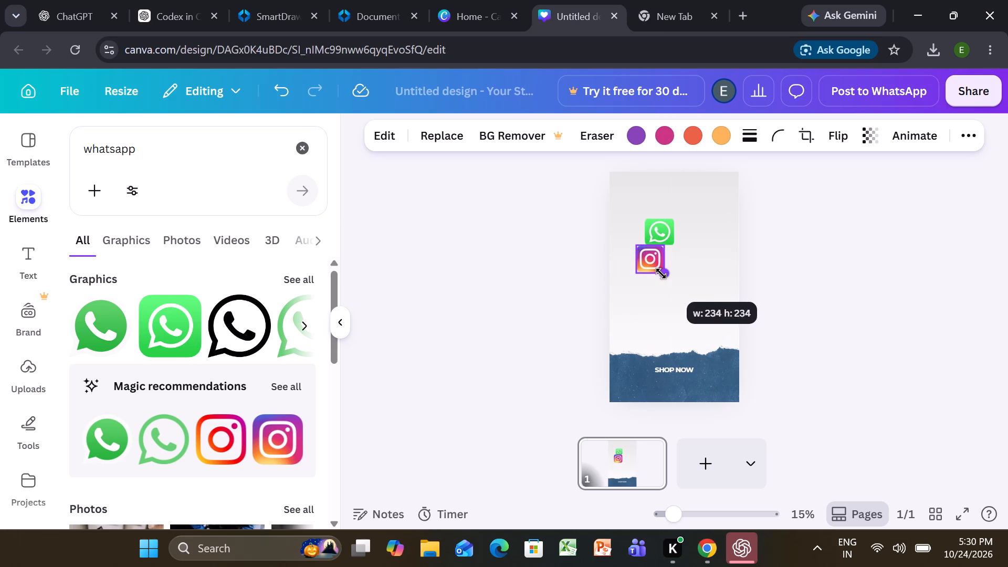
drag(661, 274, 659, 274)
drag(649, 259, 655, 260)
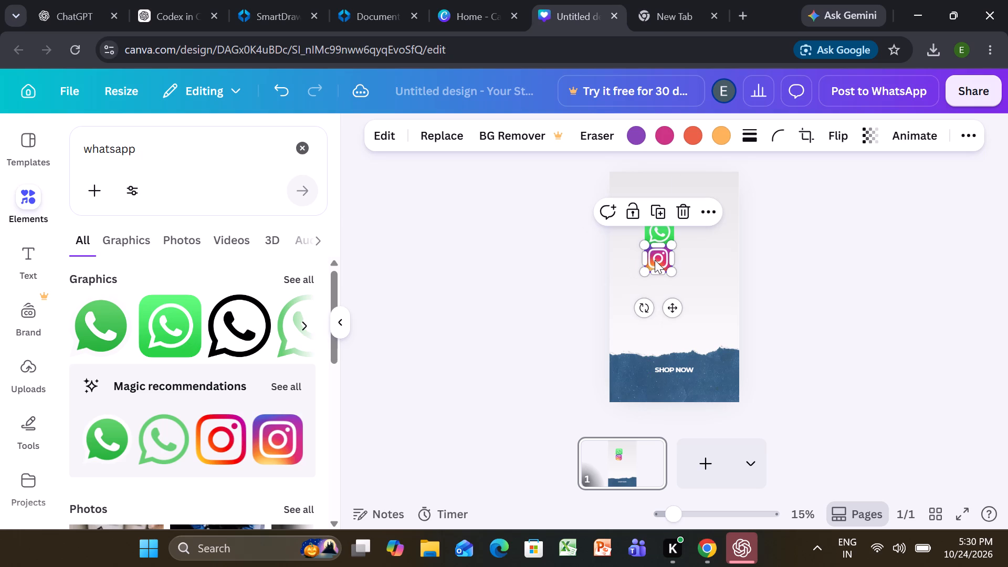
Move the WhatsApp and Instagram icons near the page's left edge, stacked left-aligned with a small gap between them.
click(619, 271)
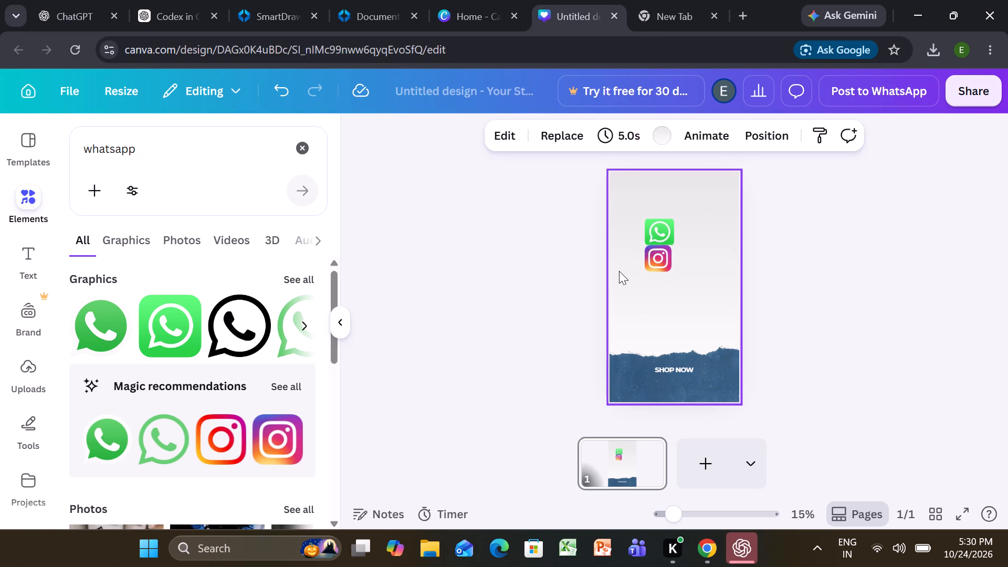
drag(659, 235, 632, 235)
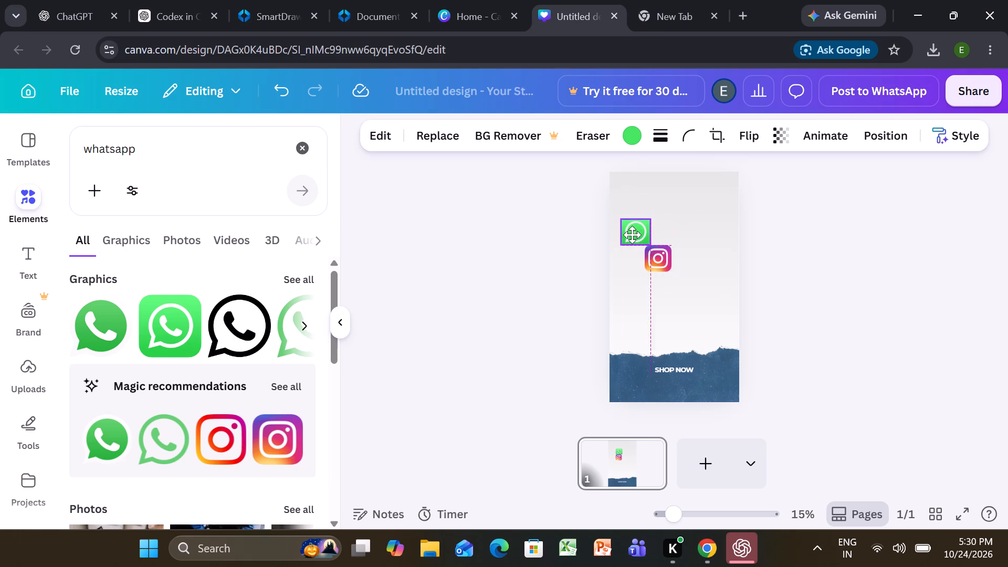
drag(632, 235, 628, 235)
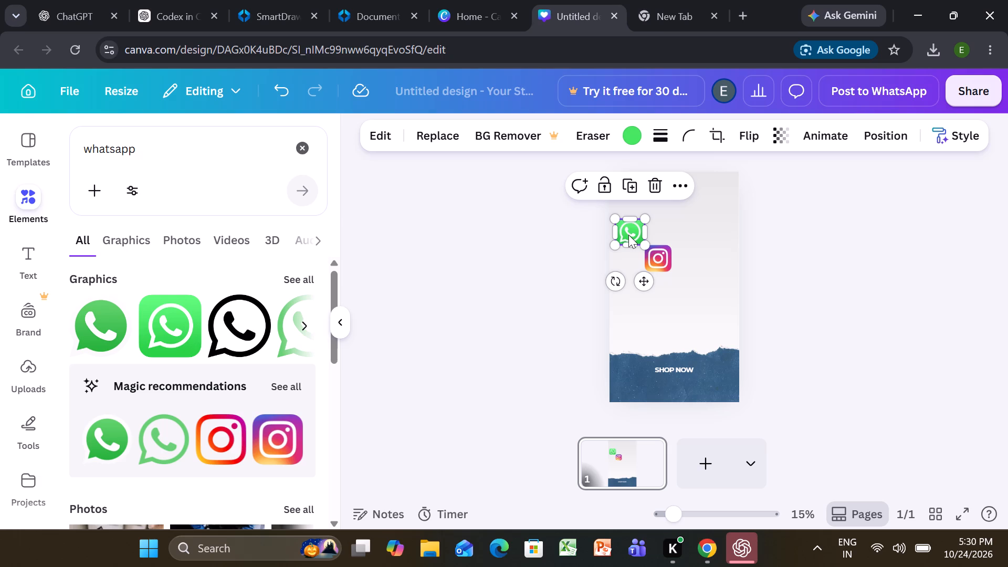
drag(659, 254, 620, 268)
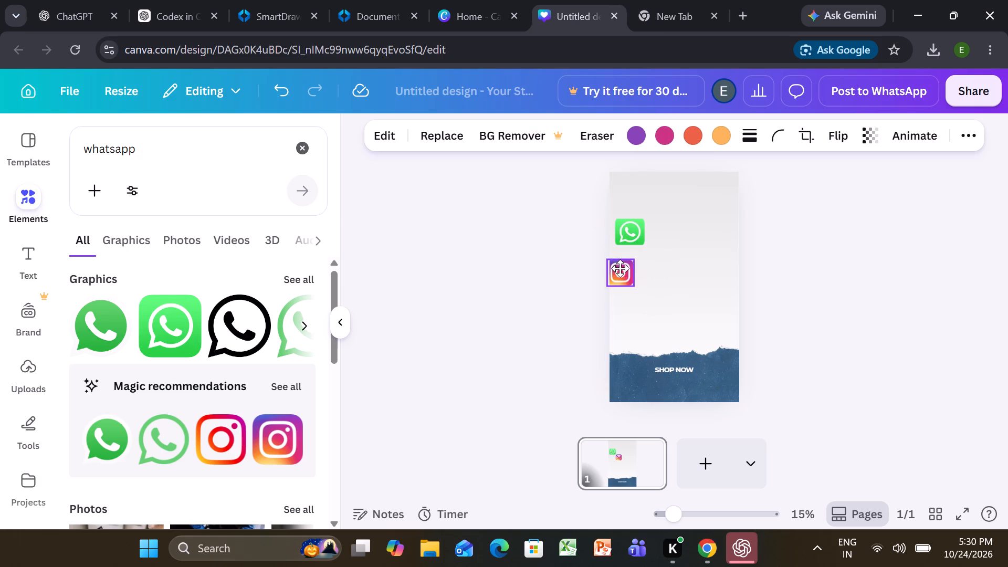
drag(620, 268, 629, 260)
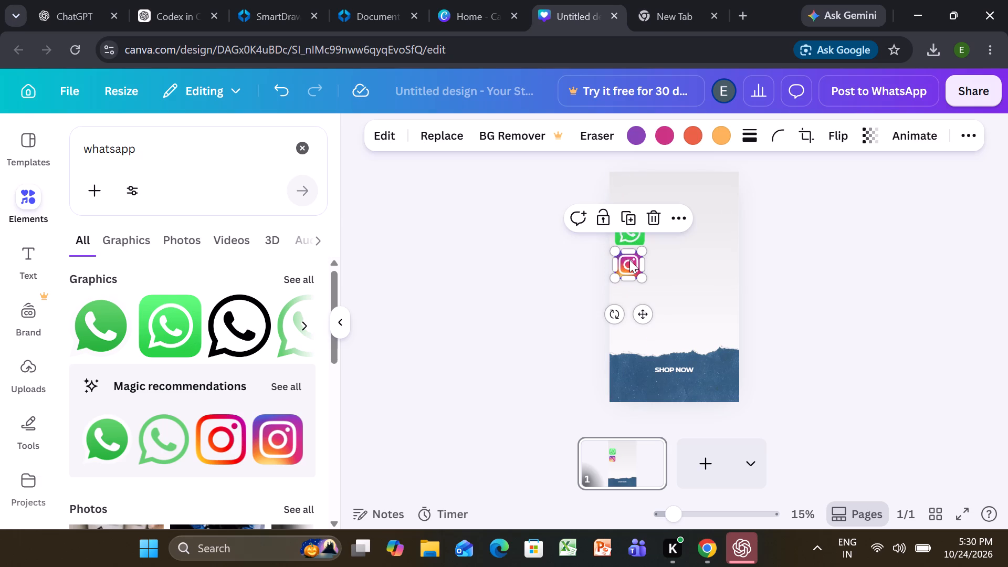
click(668, 267)
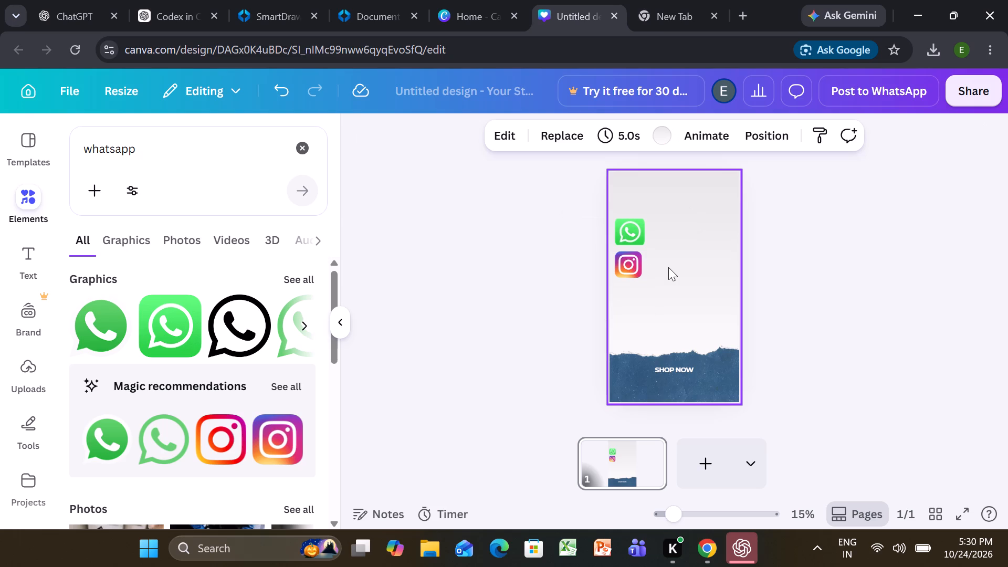
Search the elements for "telegram".
click(208, 149)
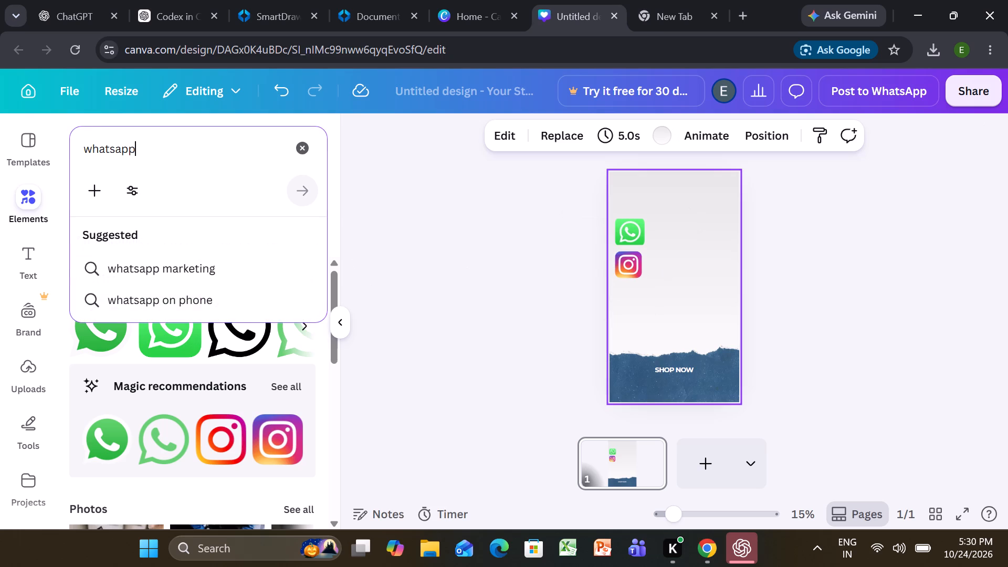
key(BackSpace)
key(BackSpace)
key(BackSpace)
key(BackSpace)
key(BackSpace)
key(BackSpace)
key(BackSpace)
key(BackSpace)
key(BackSpace)
key(BackSpace)
key(BackSpace)
key(BackSpace)
key(BackSpace)
key(BackSpace)
key(BackSpace)
key(BackSpace)
key(BackSpace)
key(BackSpace)
key(BackSpace)
key(BackSpace)
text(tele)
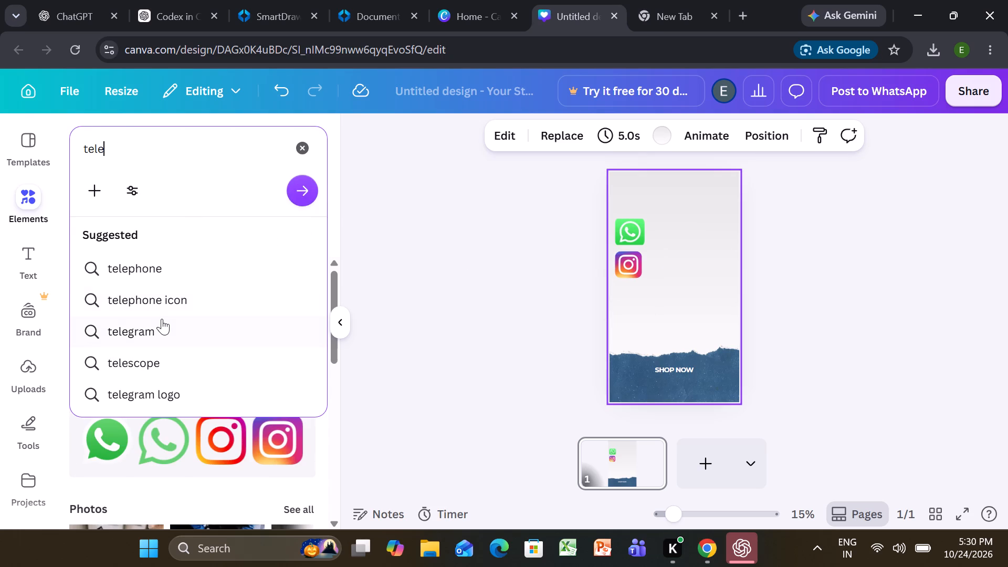
click(162, 319)
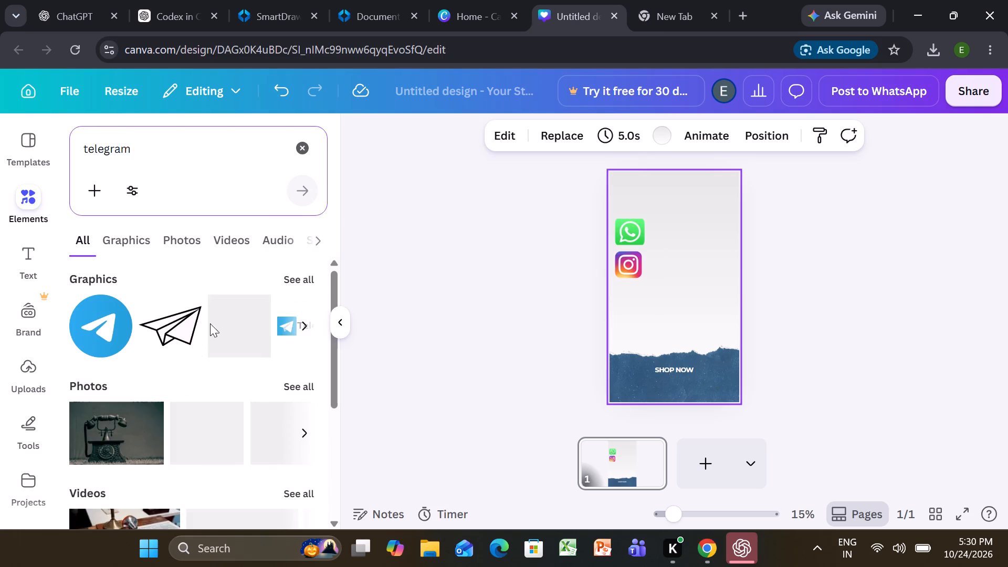
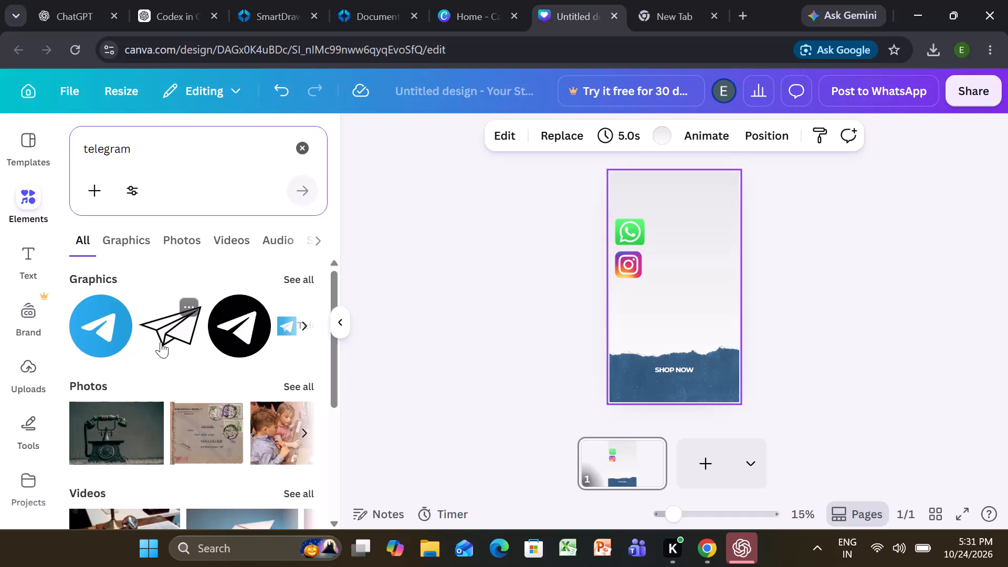
Add the blue Telegram graphic with its name beside it and place it below the Instagram icon, aligned with that icon's left edge.
scroll(279, 314, left, 4)
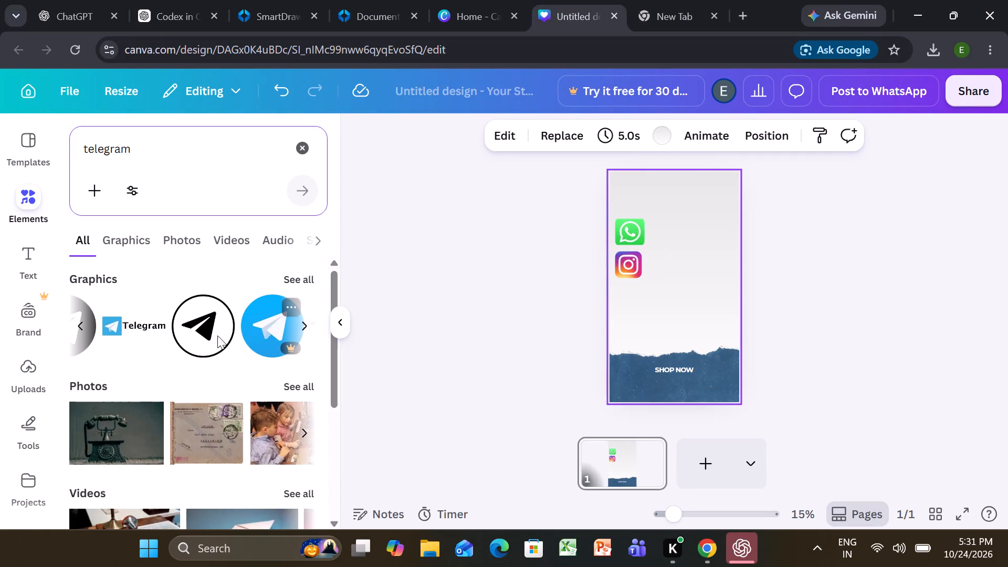
drag(140, 330, 618, 307)
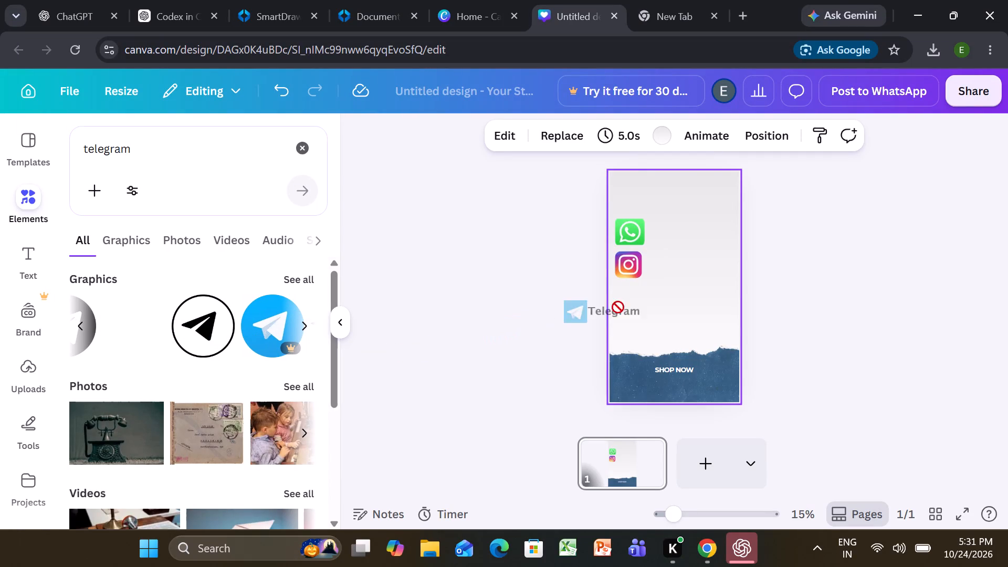
drag(618, 307, 683, 315)
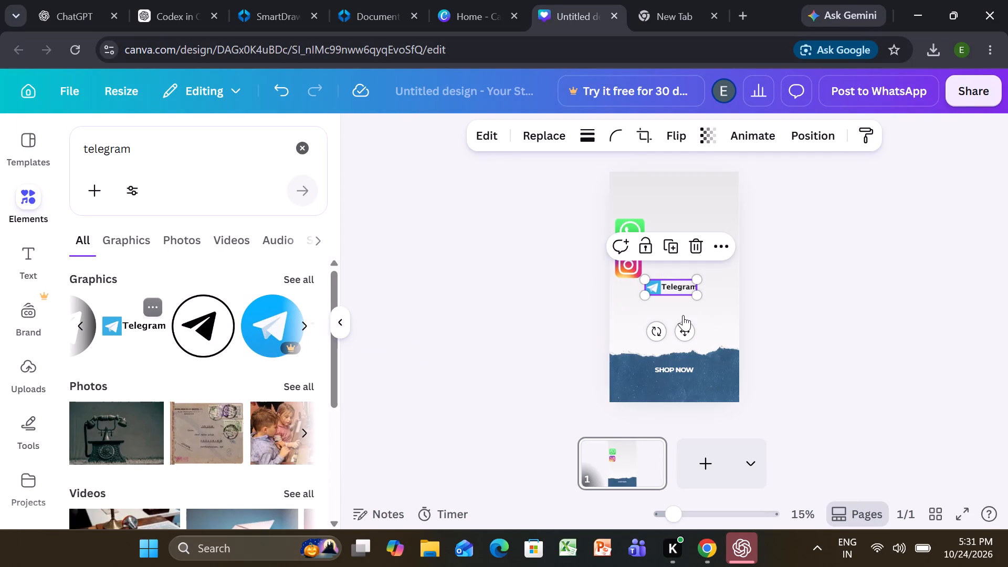
click(733, 308)
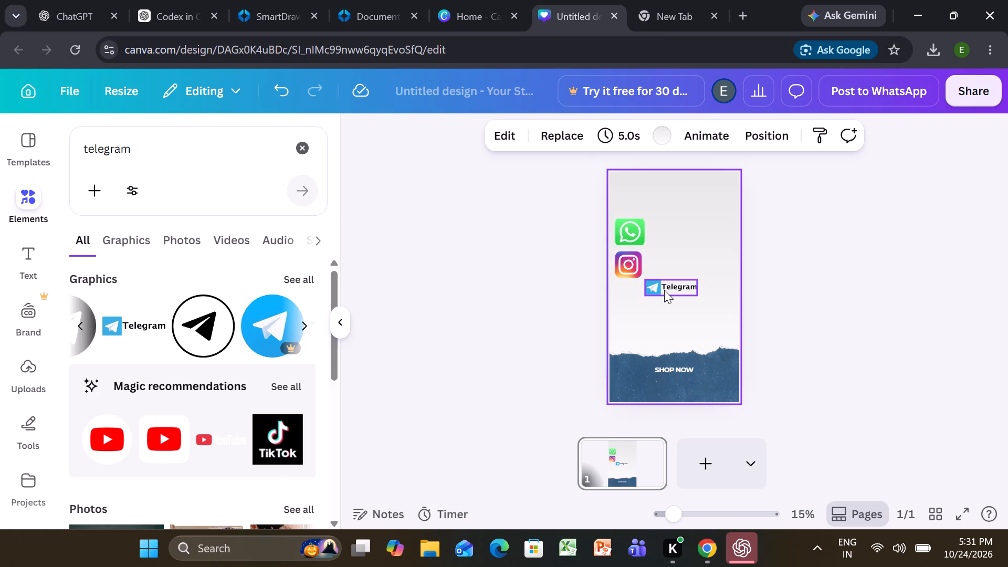
drag(664, 290, 637, 389)
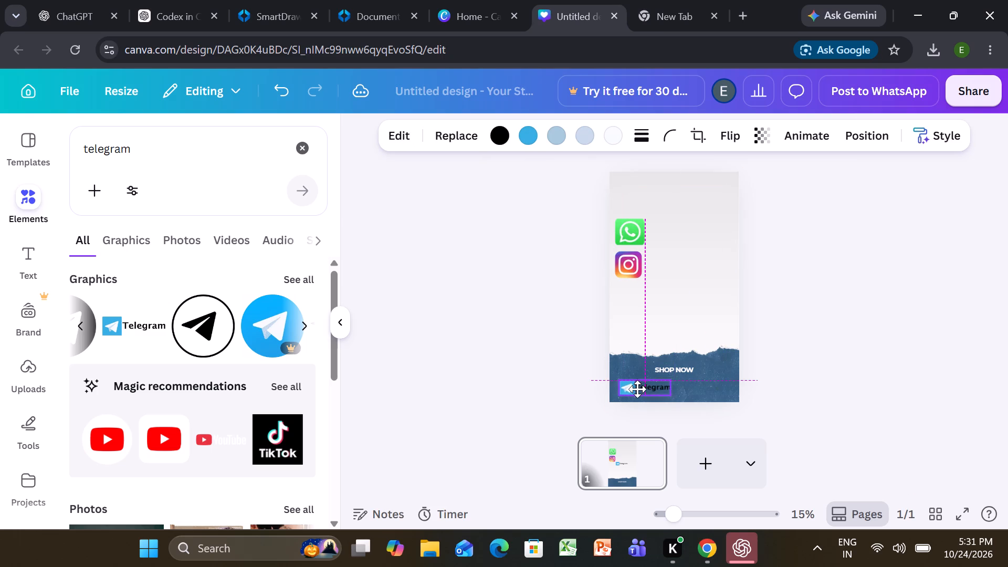
drag(637, 389, 633, 298)
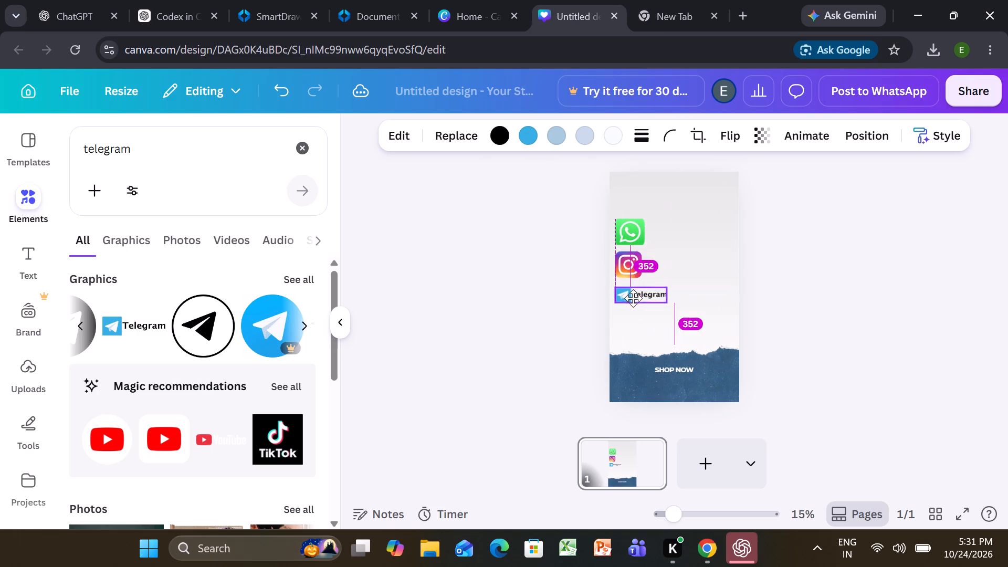
drag(633, 298, 633, 302)
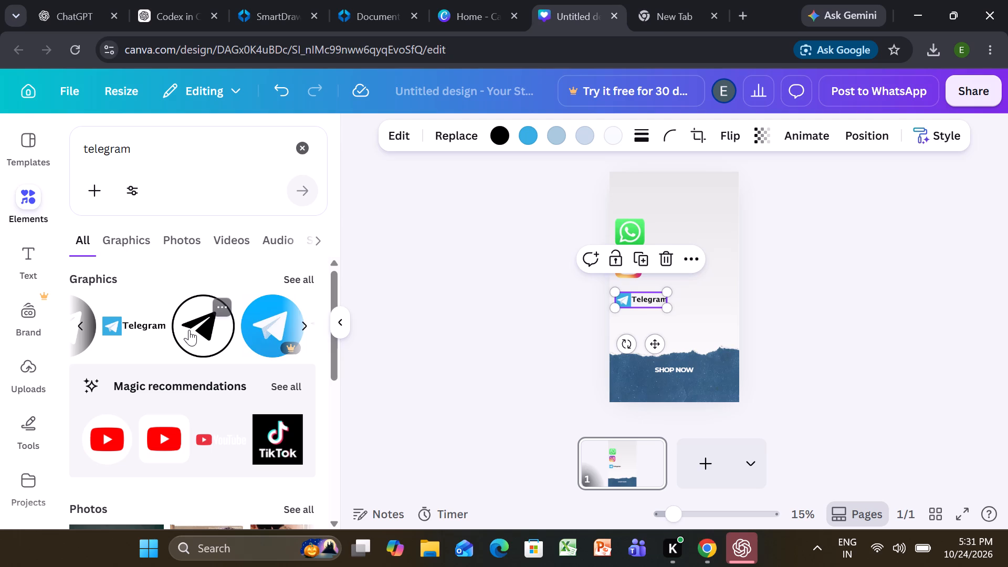
Add the round blue Telegram icon to the story, shrink it to about 220 by 220, and place it beside the WhatsApp icon.
scroll(189, 330, right, 2)
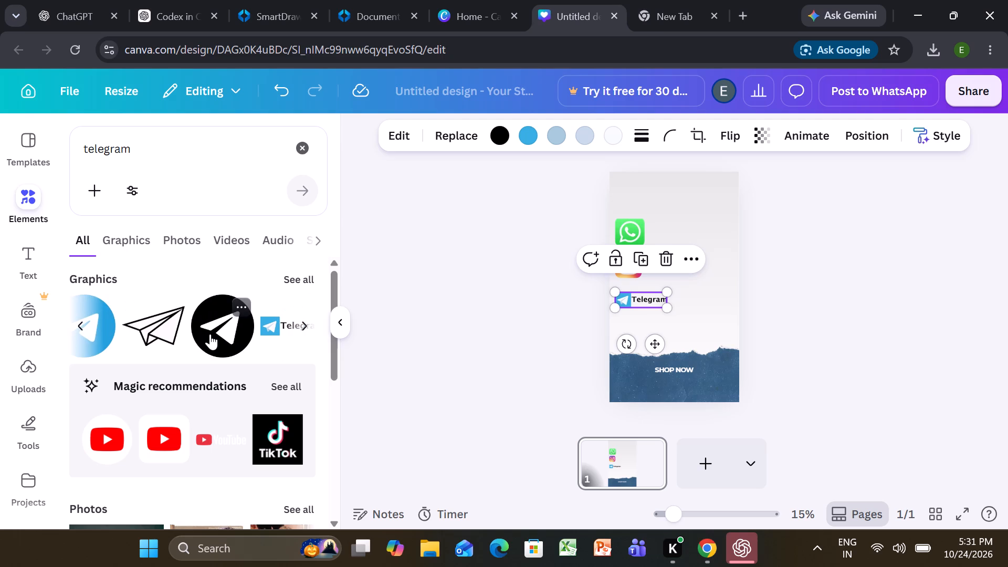
scroll(210, 334, right, 1)
drag(89, 347, 387, 275)
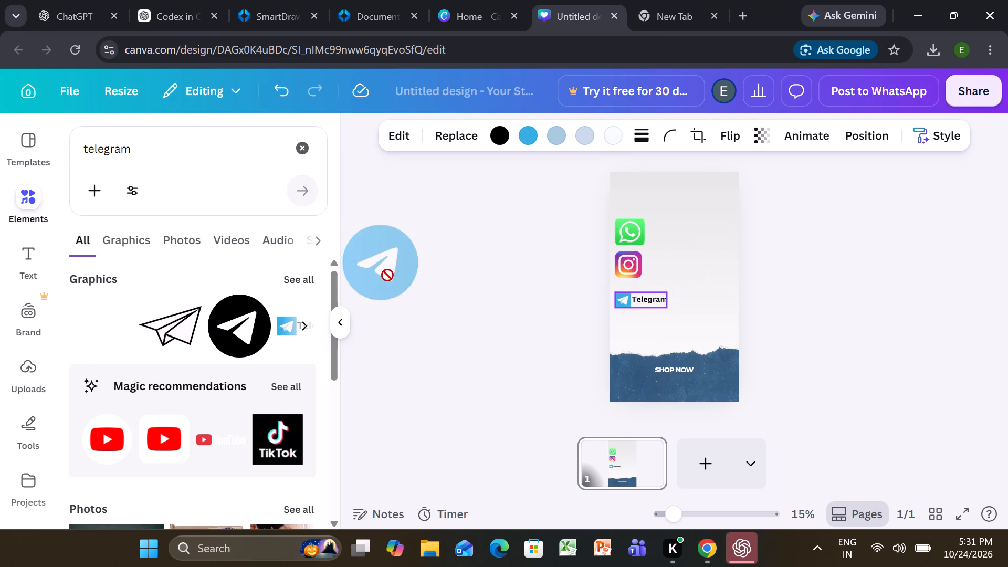
drag(387, 275, 686, 264)
drag(718, 261, 688, 240)
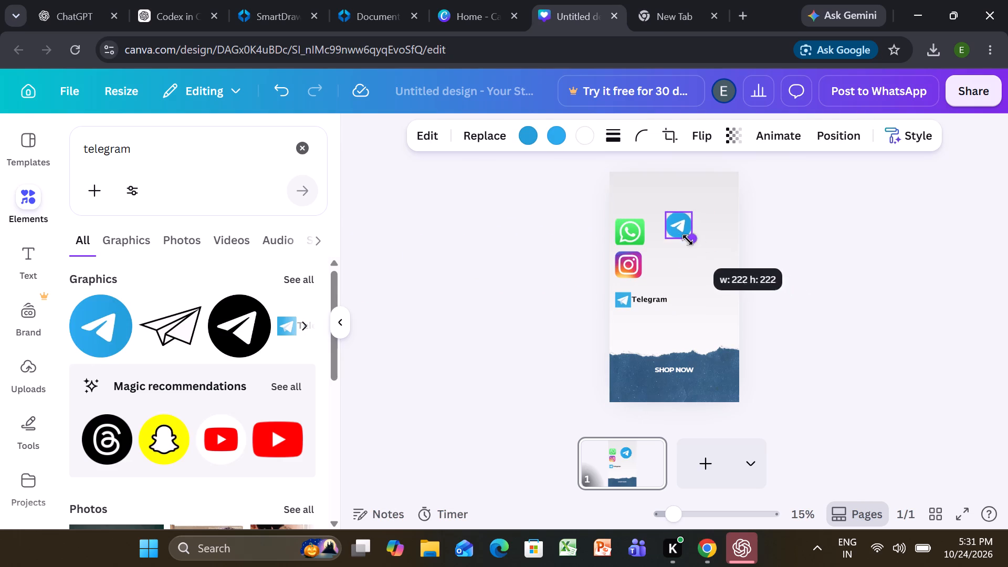
drag(688, 240, 686, 239)
drag(680, 228, 675, 253)
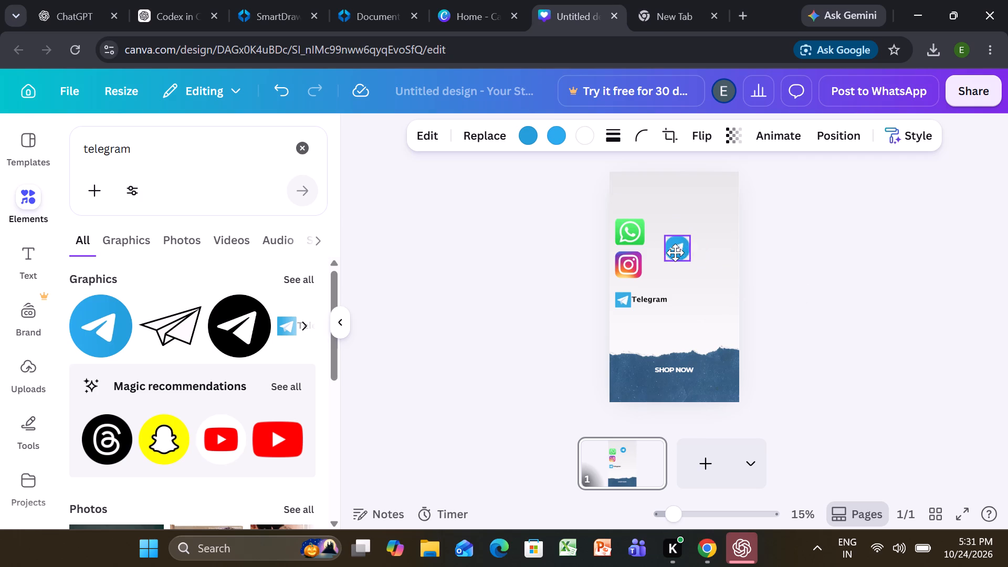
drag(675, 253, 681, 256)
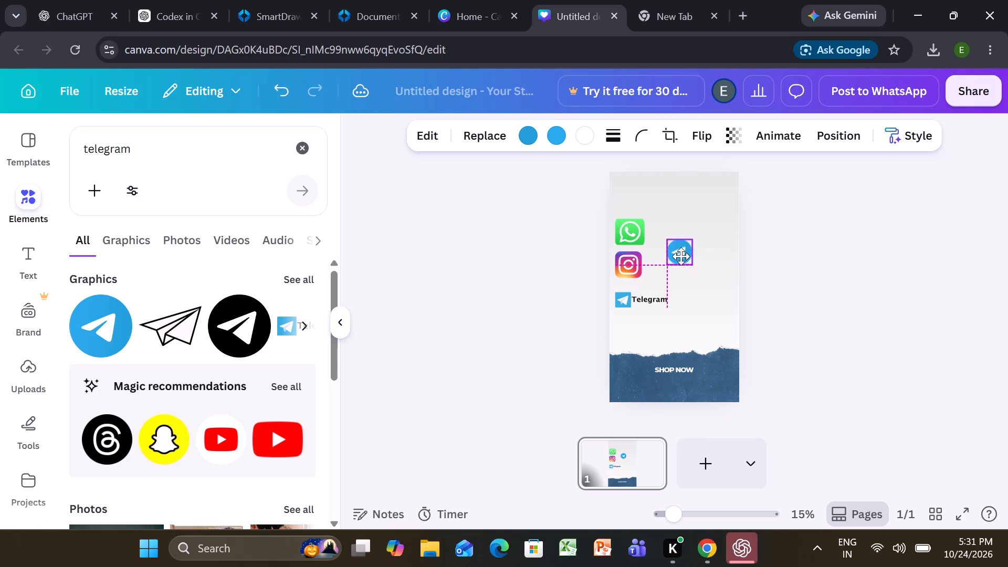
drag(681, 256, 701, 251)
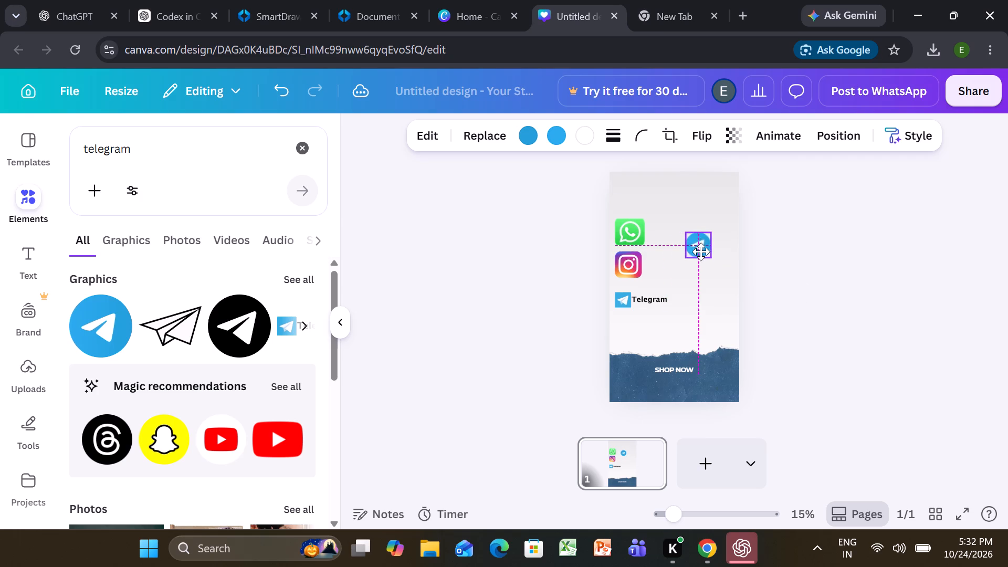
drag(701, 251, 672, 352)
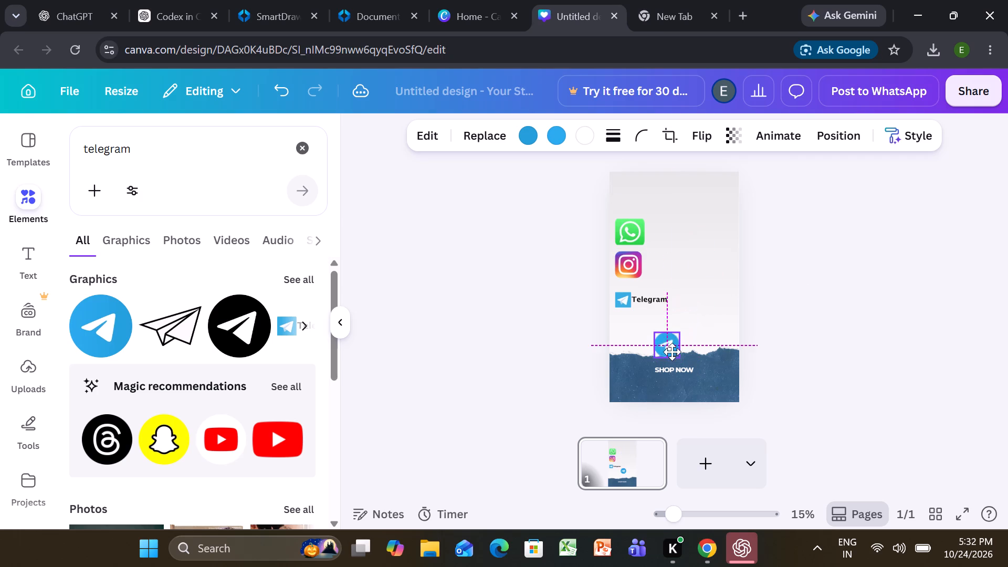
drag(672, 352, 671, 289)
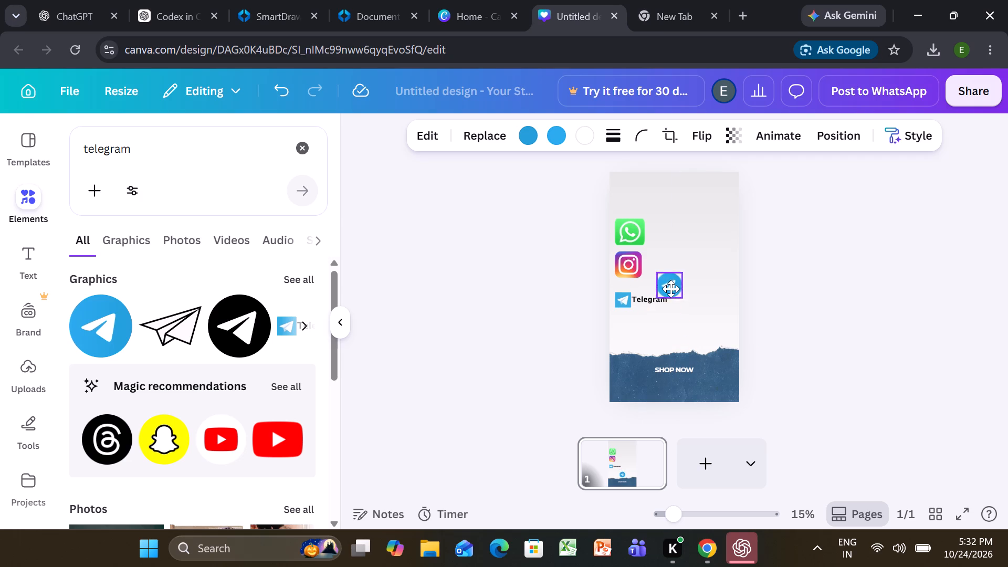
drag(671, 289, 674, 245)
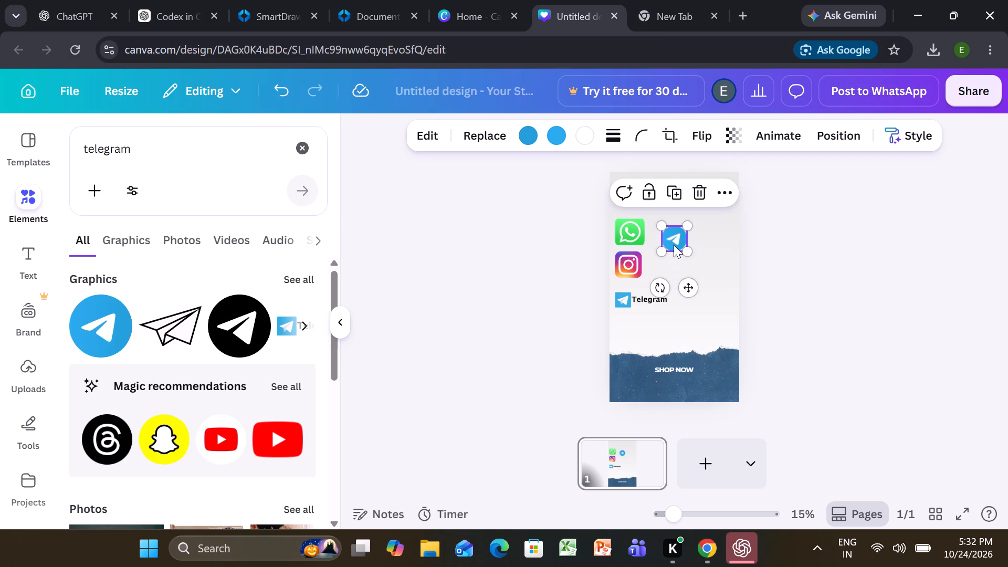
click(729, 269)
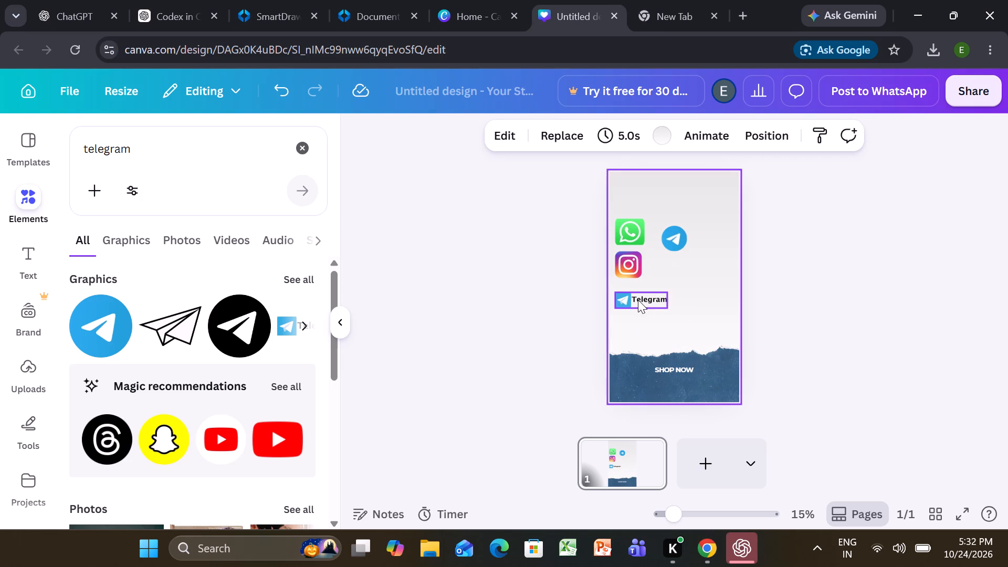
Move the Telegram graphic with the name to the middle of the page, just above the torn blue band.
drag(638, 300, 670, 306)
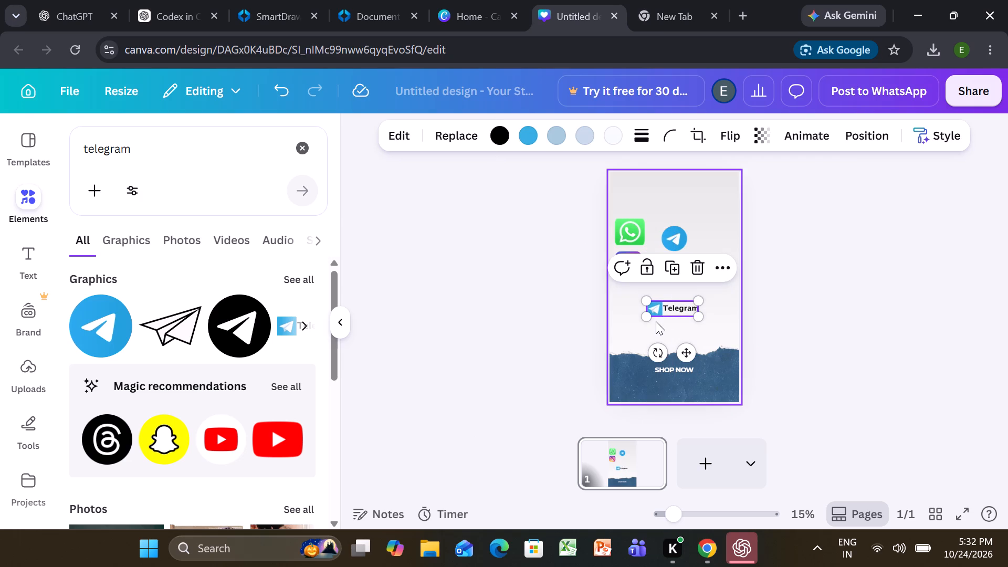
click(645, 330)
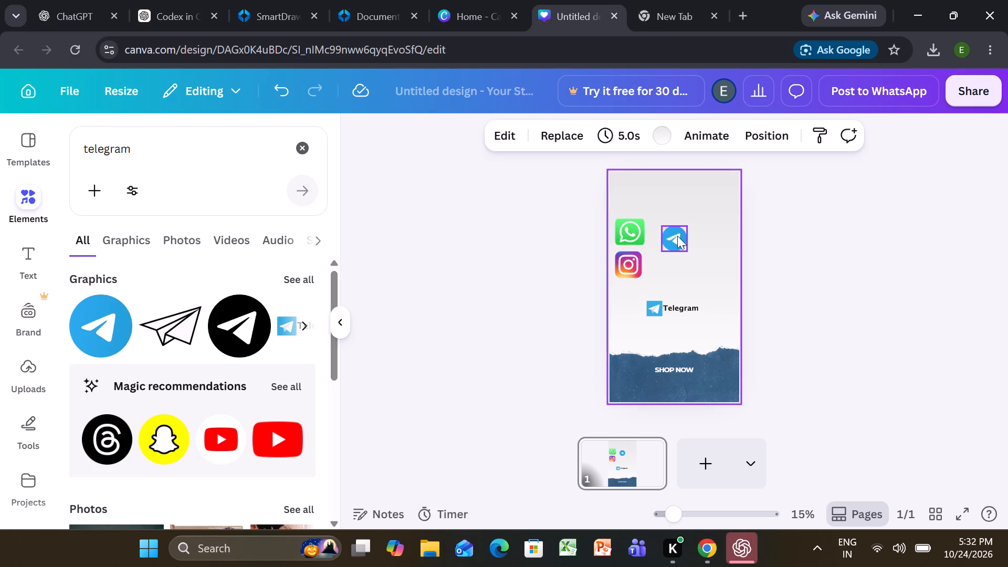
Move the round Telegram icon above the WhatsApp icon, aligned with the left edge of the icon stack.
drag(677, 236, 636, 191)
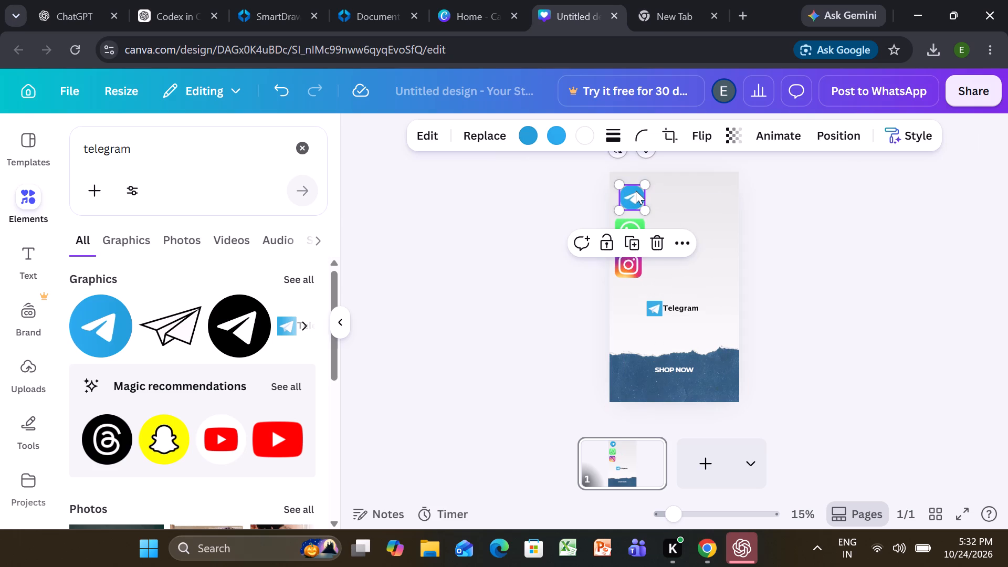
drag(636, 191, 629, 193)
click(852, 241)
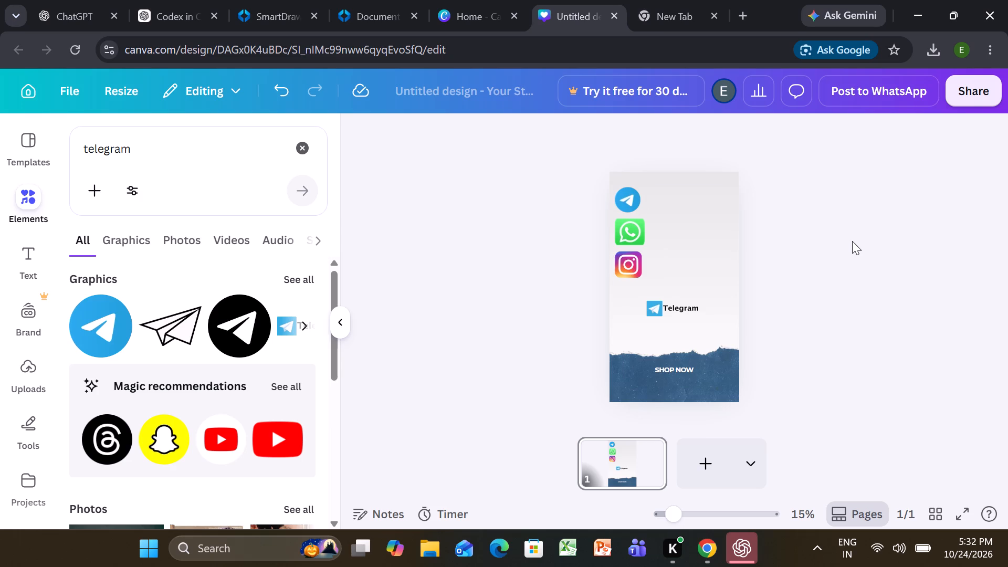
click(670, 202)
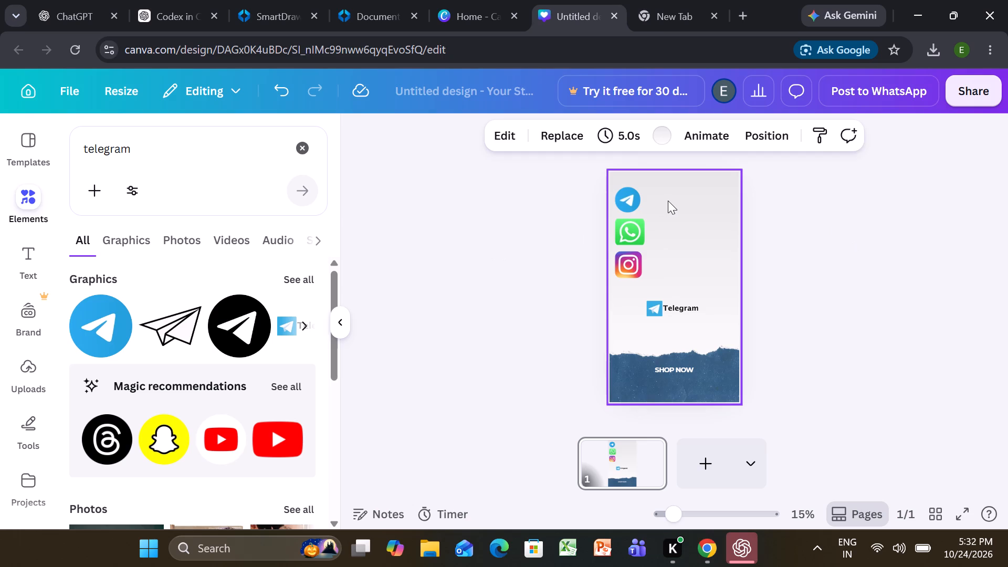
Replace the "telegram" element search with a search for "arrow".
scroll(158, 316, down, 2)
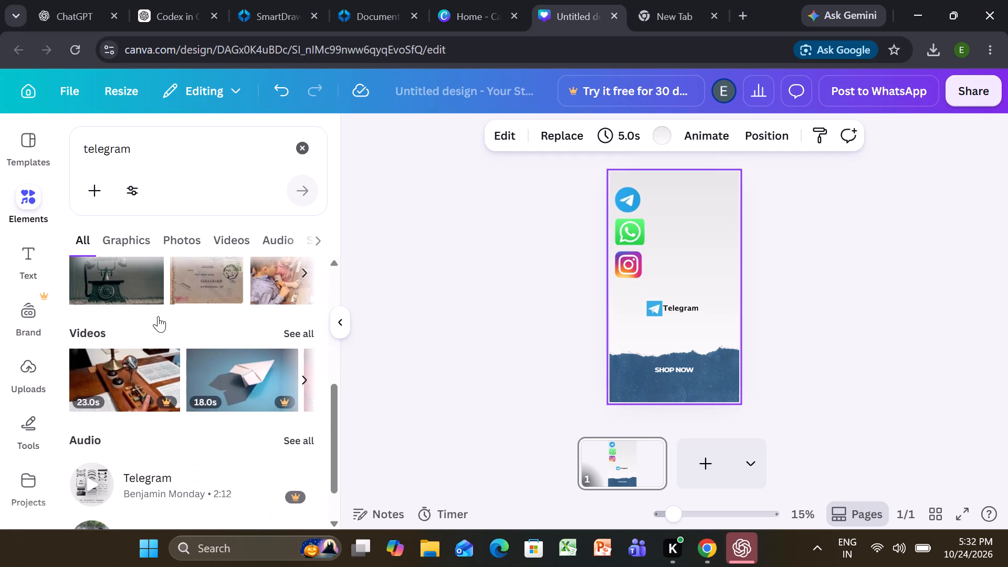
scroll(158, 316, up, 4)
drag(173, 134, 0, 162)
drag(131, 151, 55, 148)
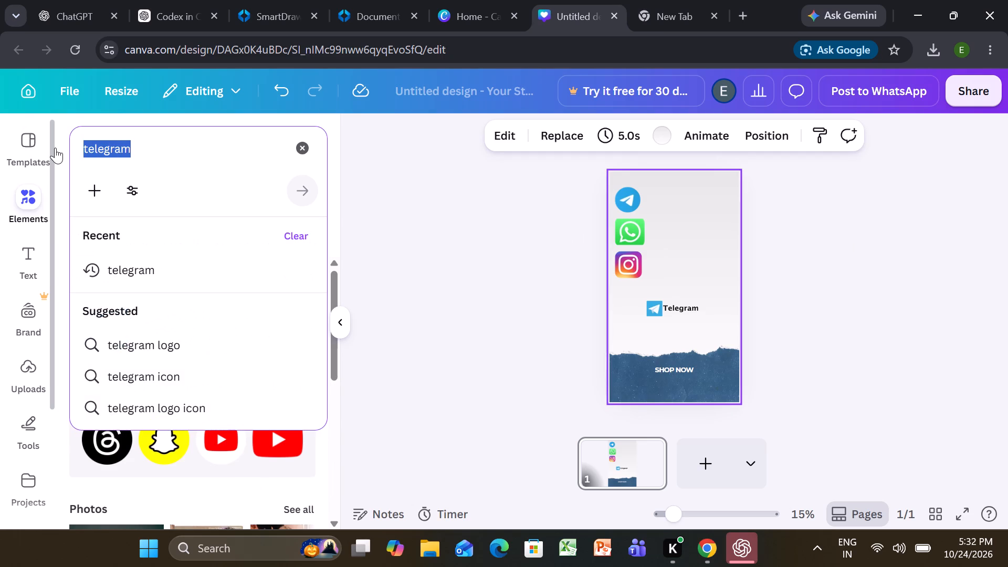
key(BackSpace)
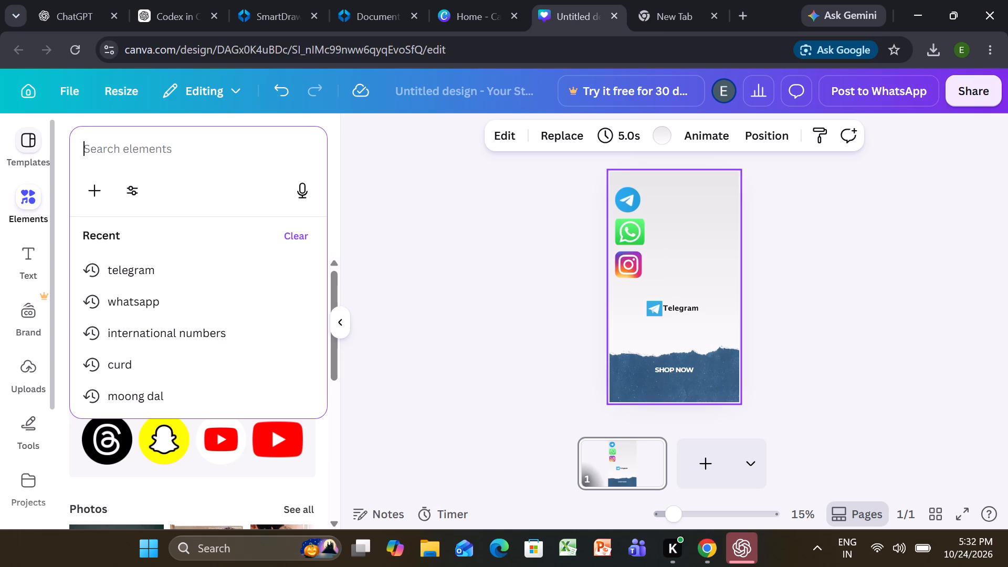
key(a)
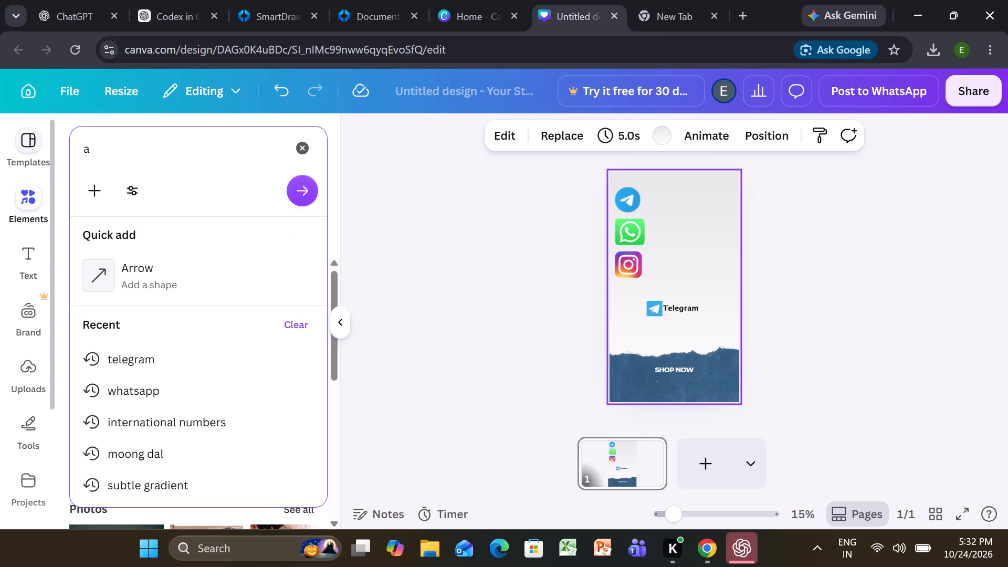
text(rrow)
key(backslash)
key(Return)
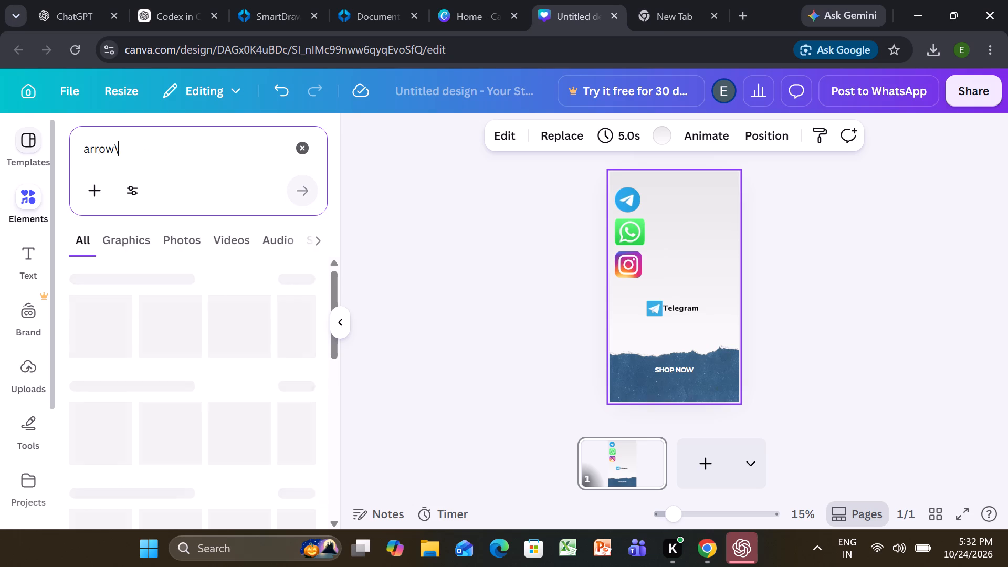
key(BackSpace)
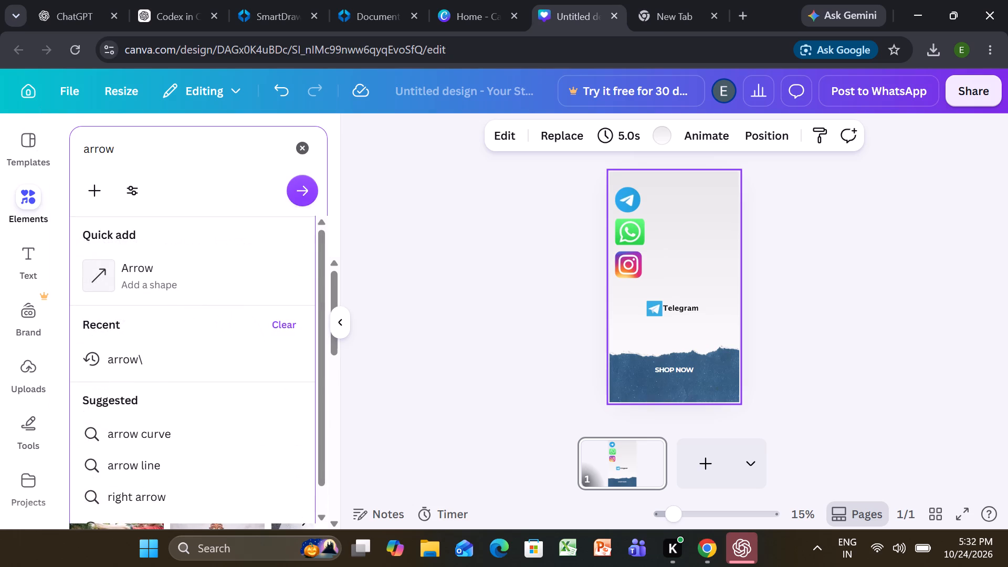
click(346, 251)
Add the straight black right-pointing arrow, shrink it to a small size, and place it level with the round Telegram icon, just beside it.
drag(152, 334, 690, 220)
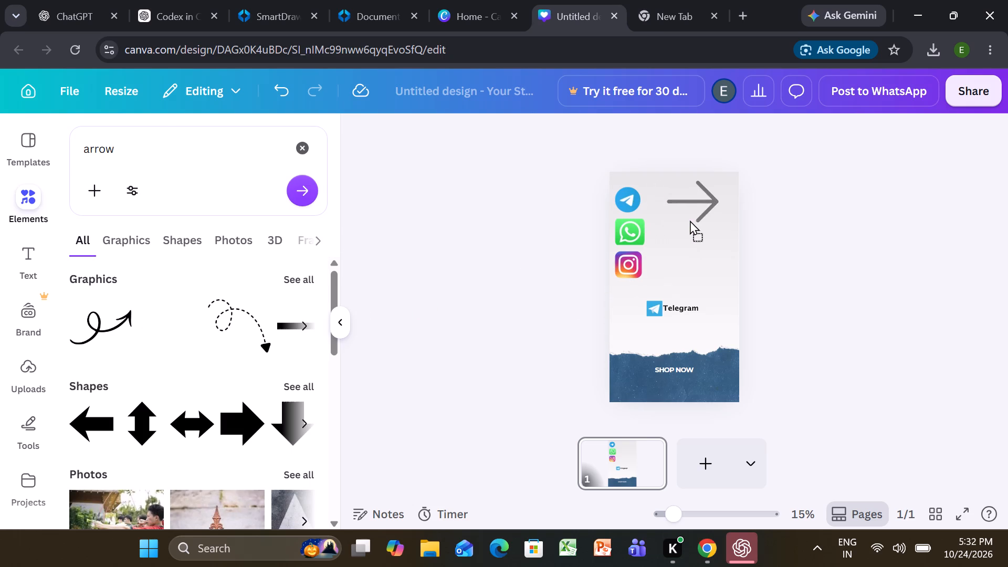
drag(690, 220, 661, 221)
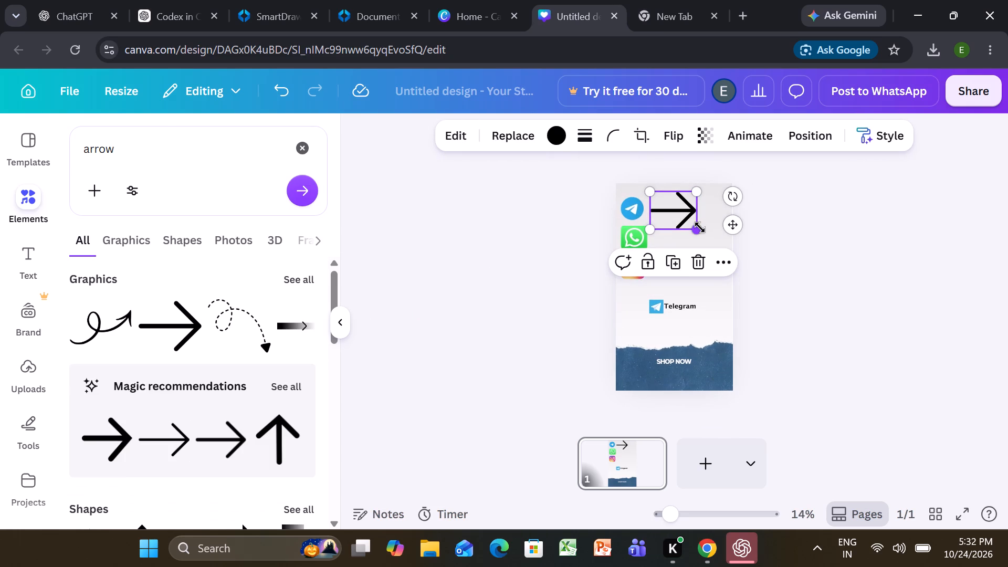
drag(699, 228, 659, 212)
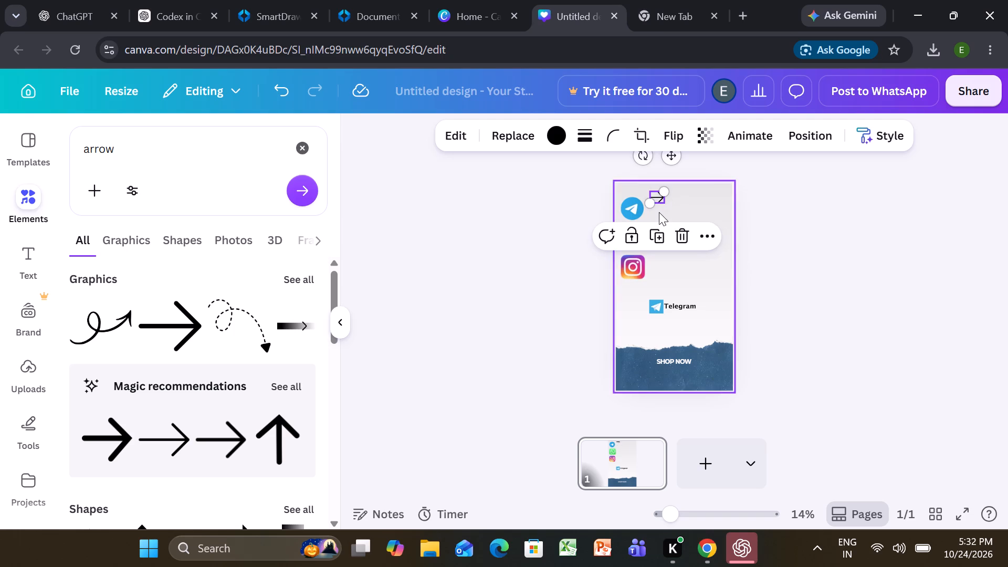
drag(657, 200, 656, 212)
click(686, 233)
click(692, 193)
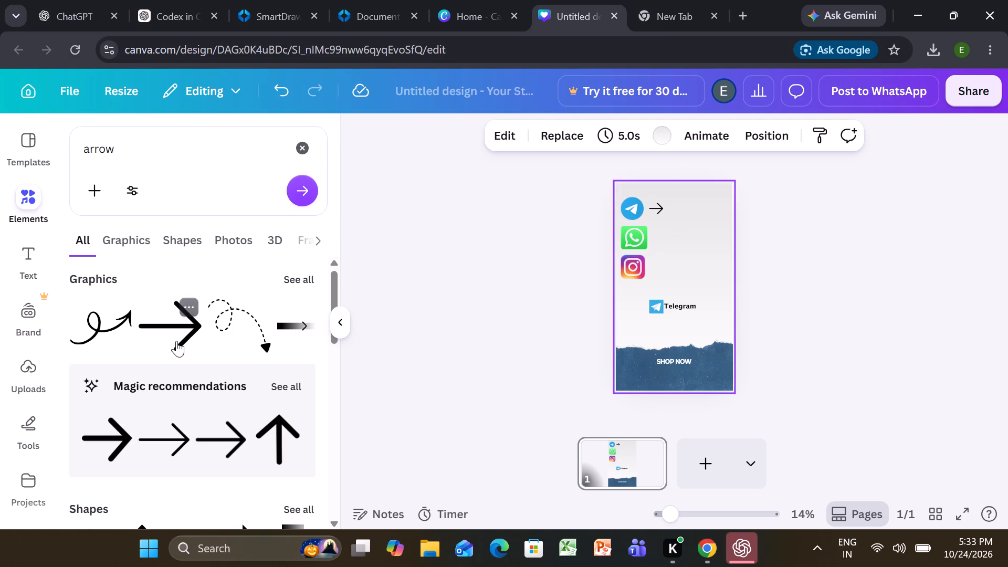
Add another small straight right-pointing arrow beside the WhatsApp icon.
drag(176, 341, 689, 285)
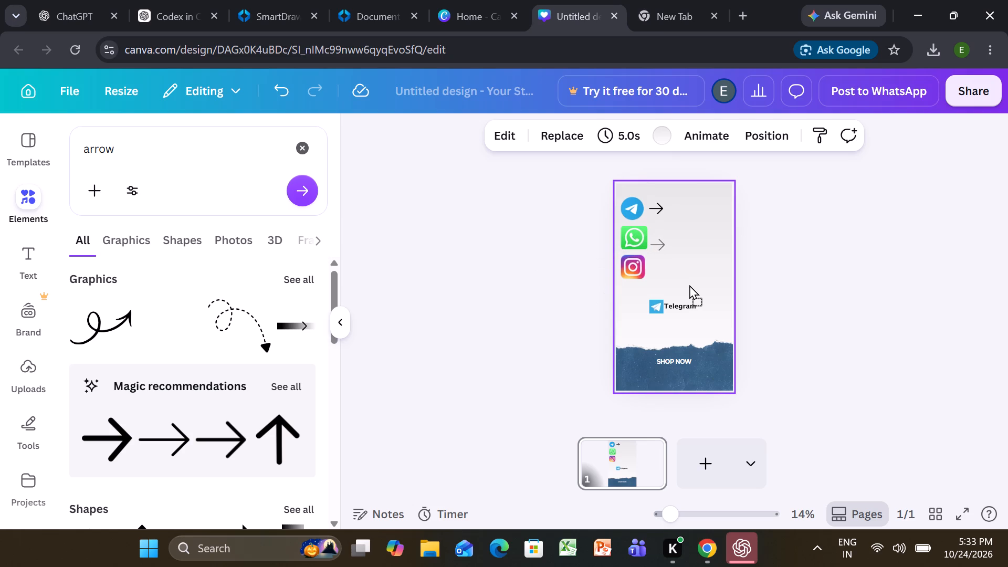
drag(689, 285, 690, 278)
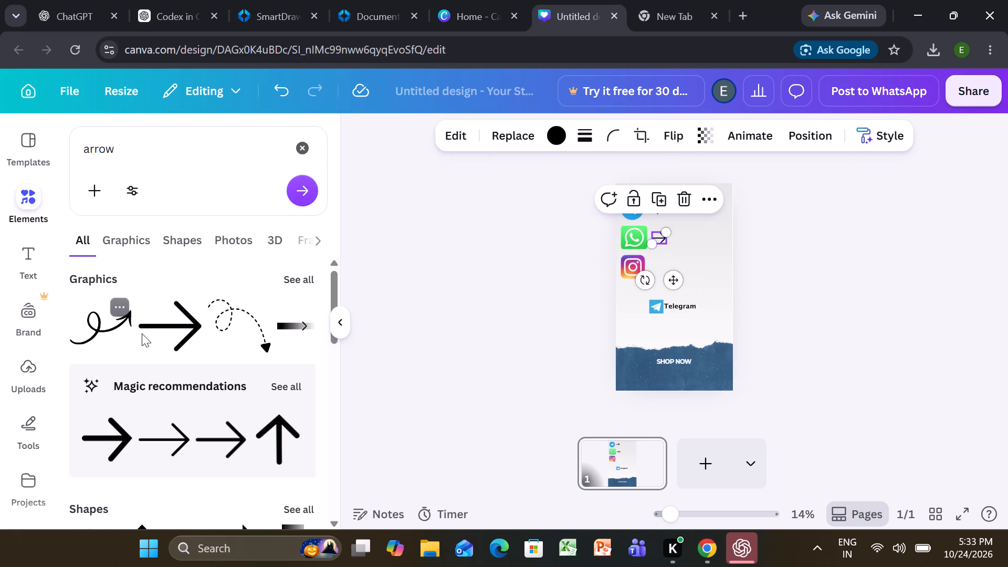
Add a third small straight right-pointing arrow beside the Instagram icon, level with it.
drag(150, 332, 689, 304)
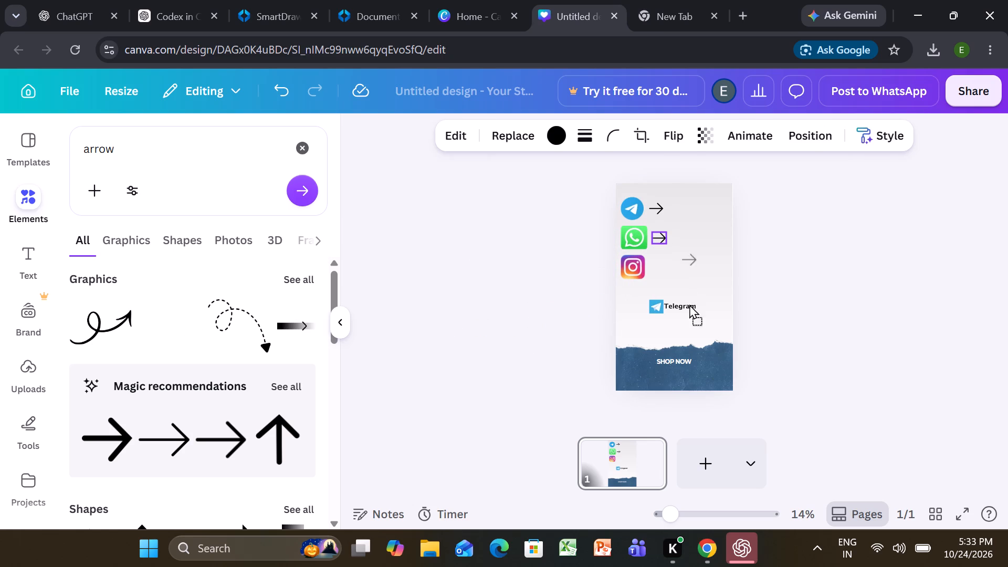
drag(689, 304, 661, 300)
click(705, 245)
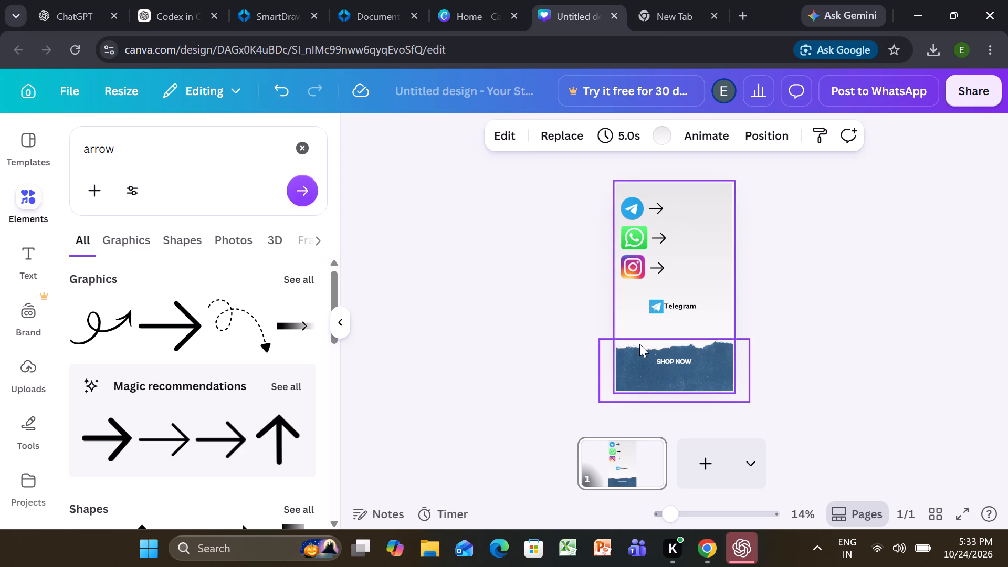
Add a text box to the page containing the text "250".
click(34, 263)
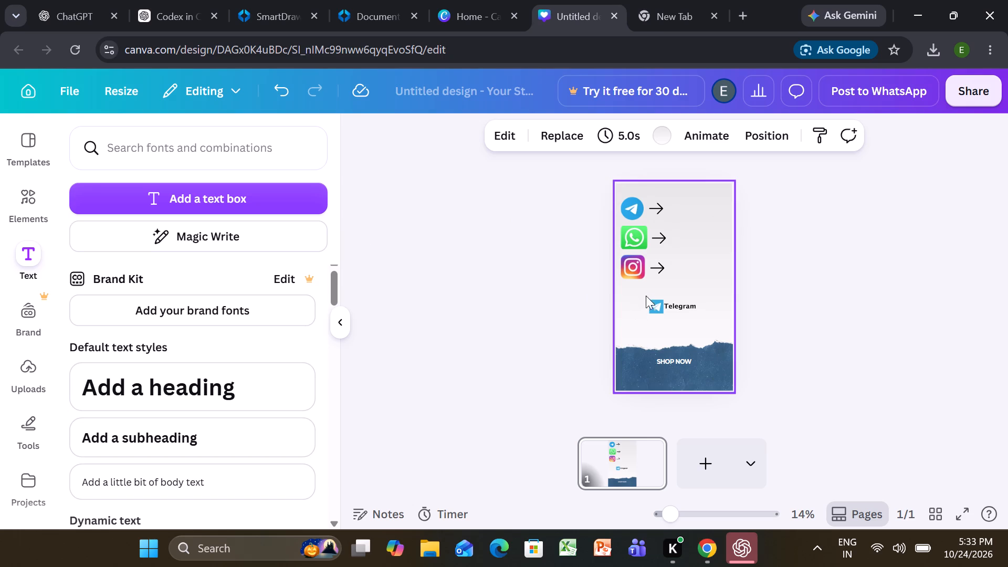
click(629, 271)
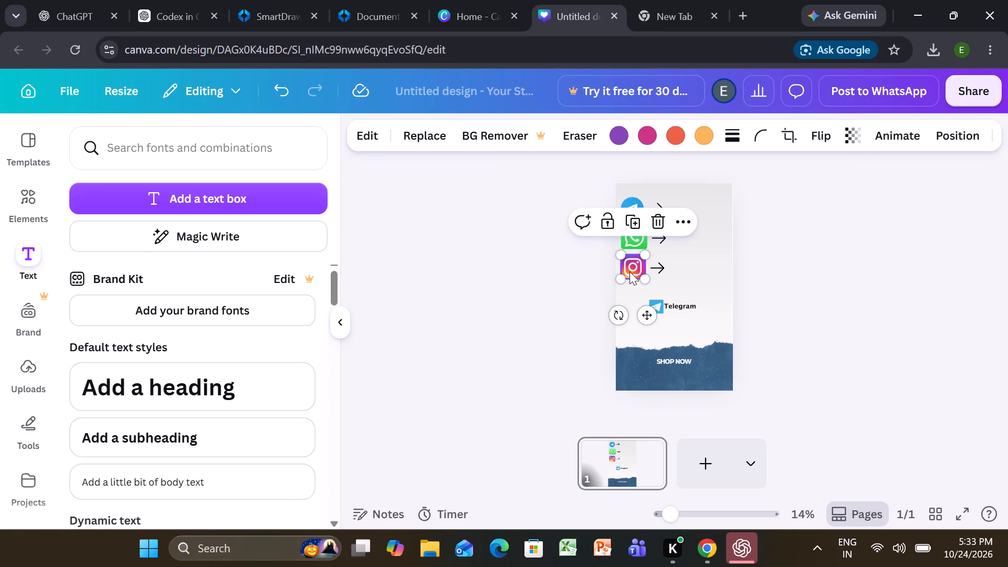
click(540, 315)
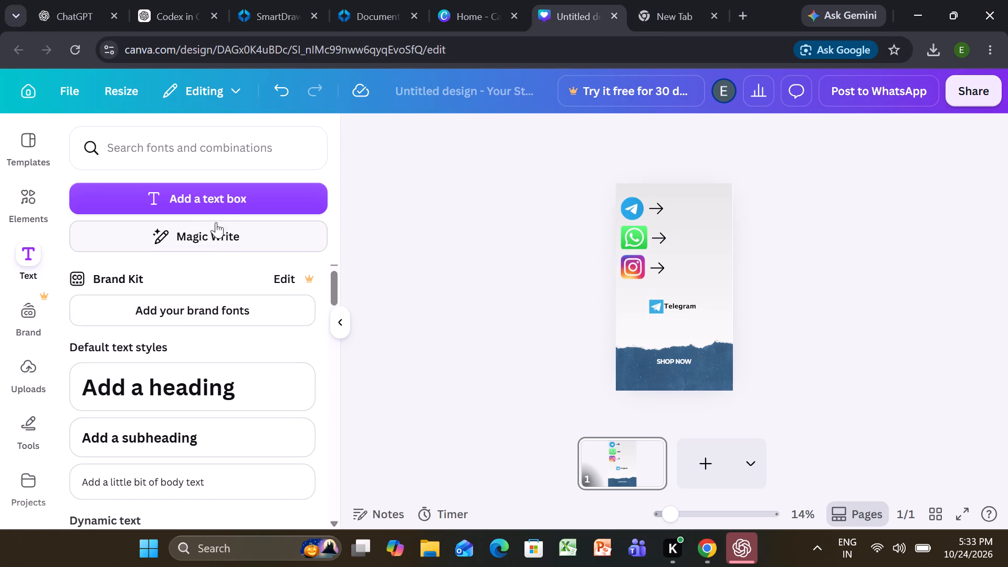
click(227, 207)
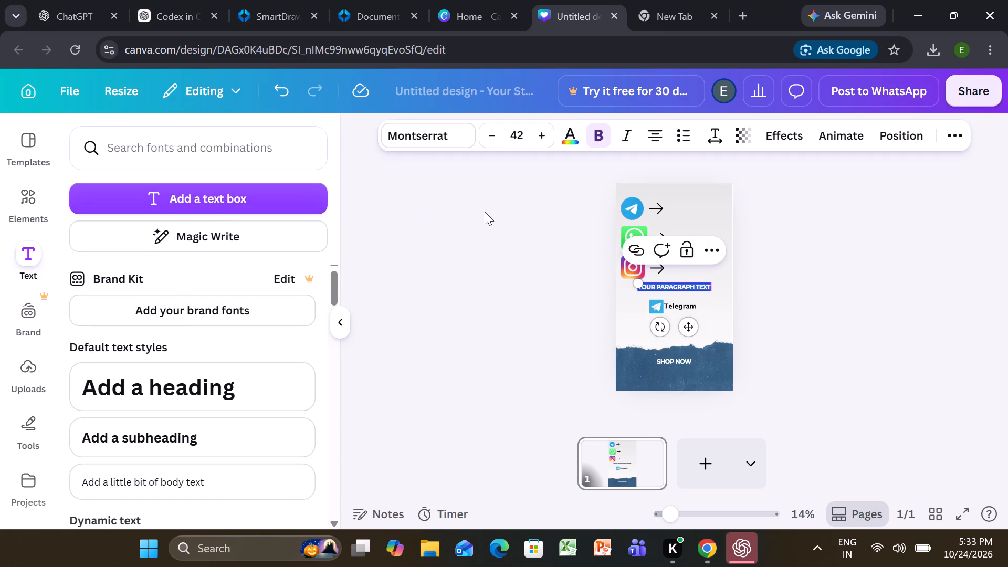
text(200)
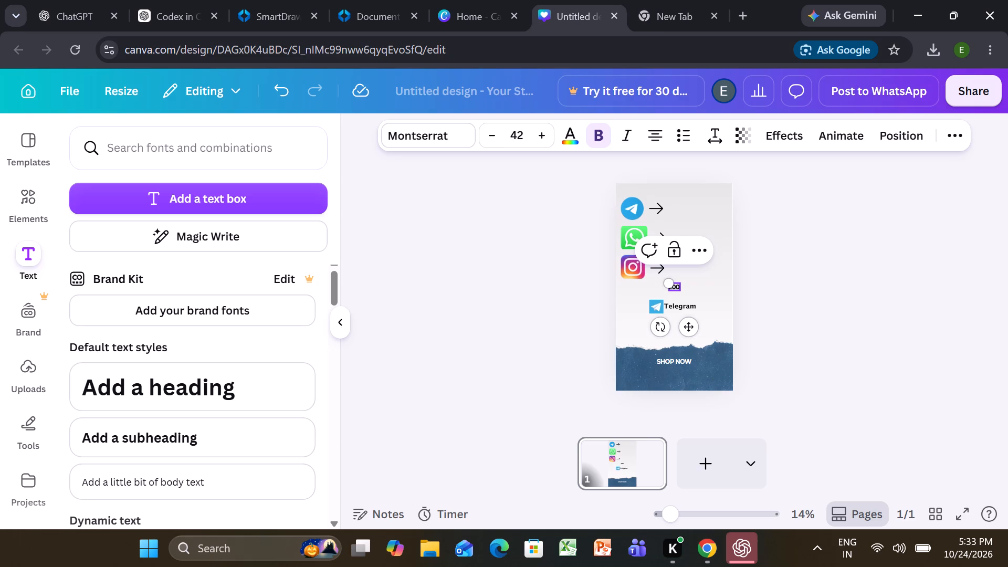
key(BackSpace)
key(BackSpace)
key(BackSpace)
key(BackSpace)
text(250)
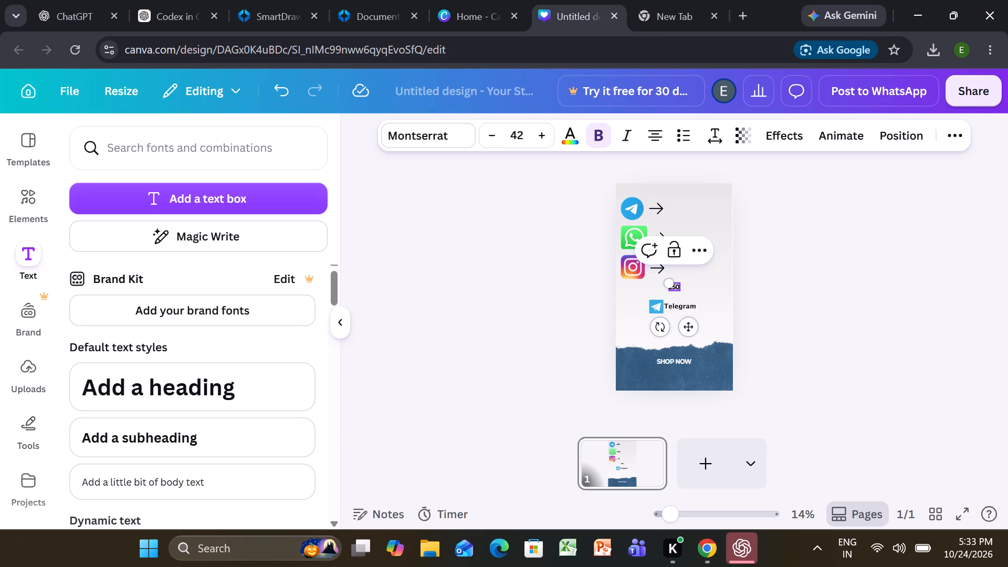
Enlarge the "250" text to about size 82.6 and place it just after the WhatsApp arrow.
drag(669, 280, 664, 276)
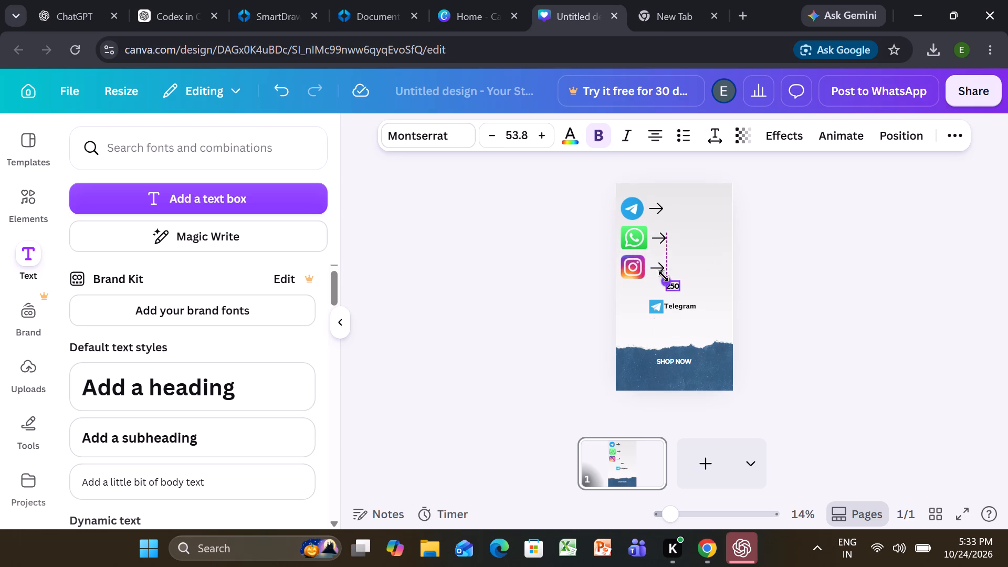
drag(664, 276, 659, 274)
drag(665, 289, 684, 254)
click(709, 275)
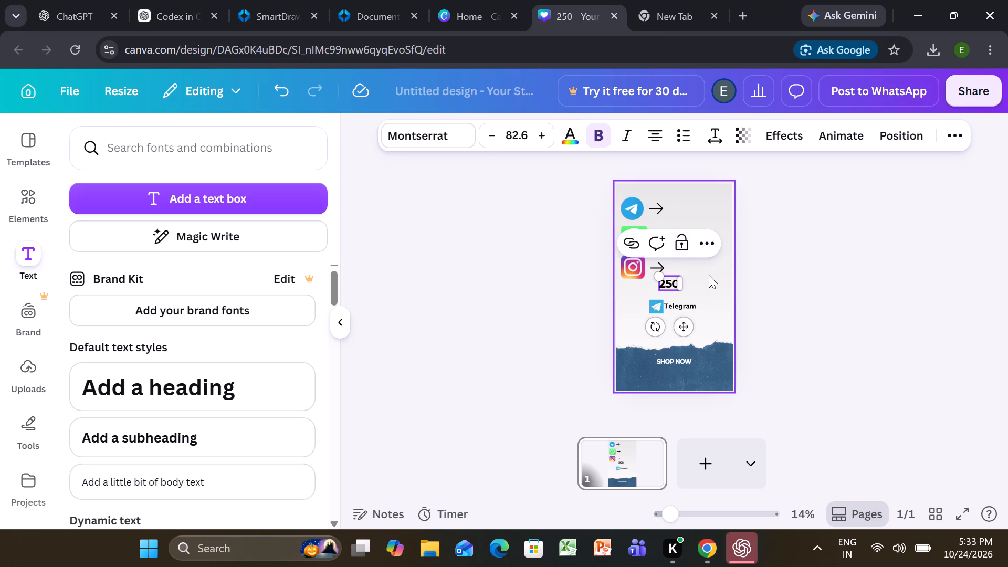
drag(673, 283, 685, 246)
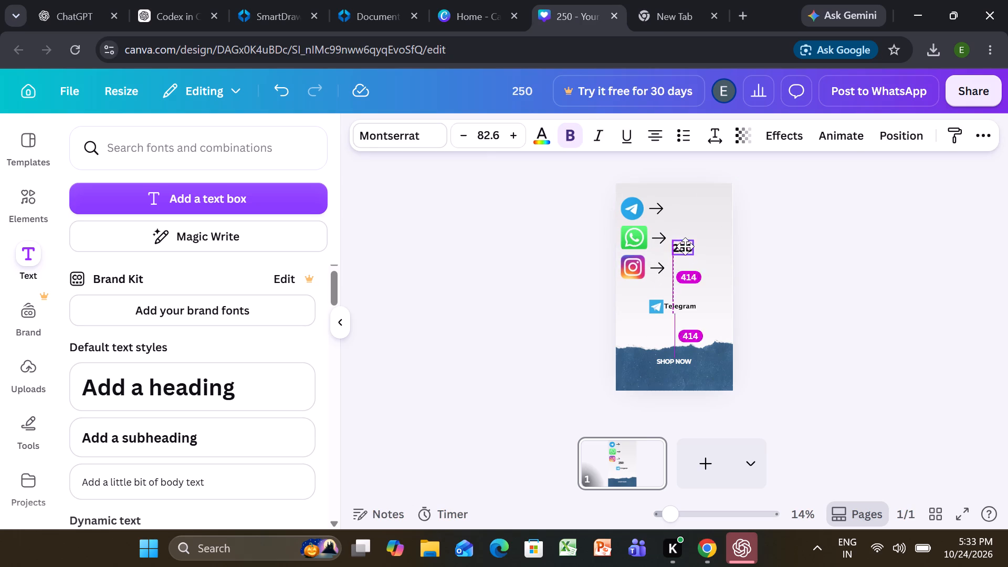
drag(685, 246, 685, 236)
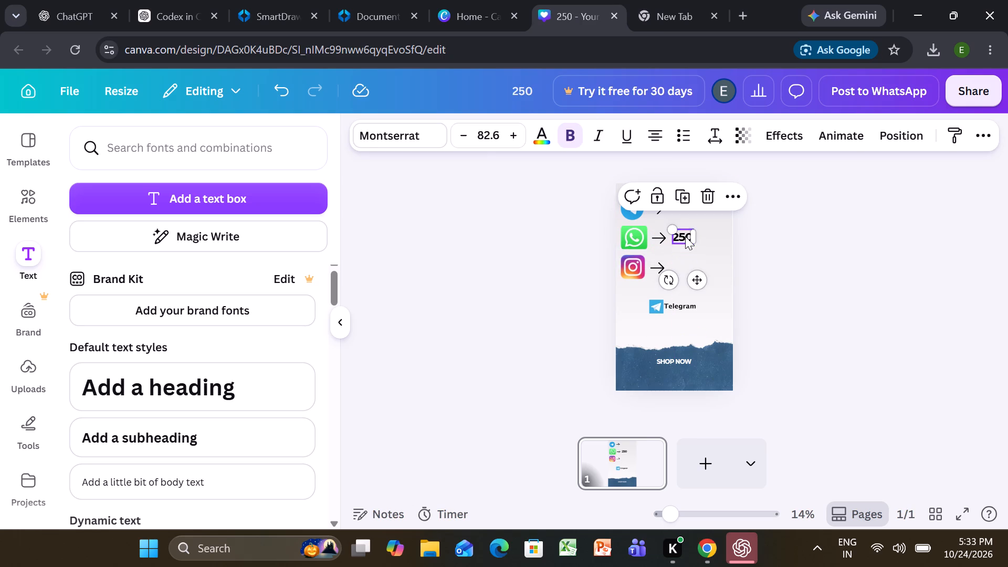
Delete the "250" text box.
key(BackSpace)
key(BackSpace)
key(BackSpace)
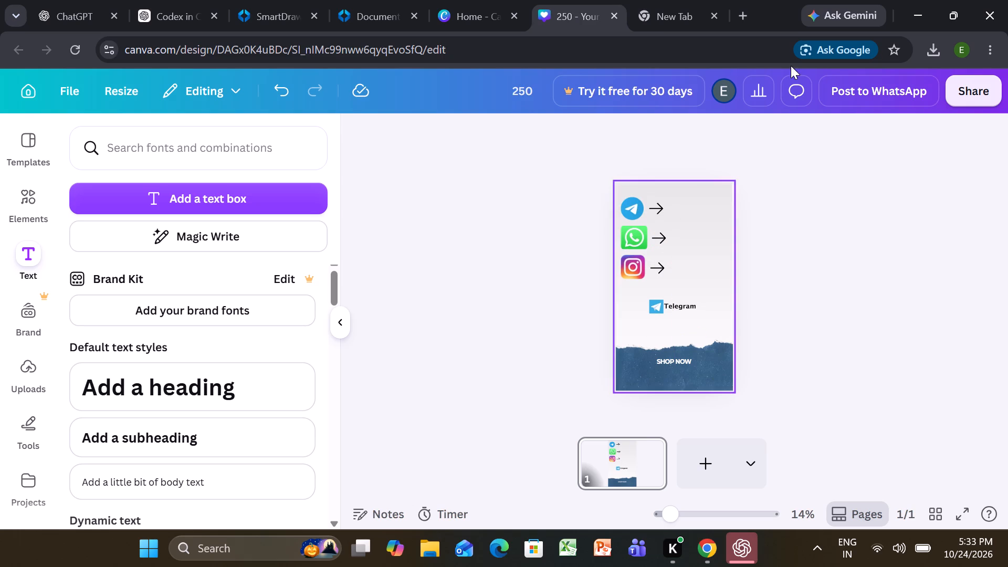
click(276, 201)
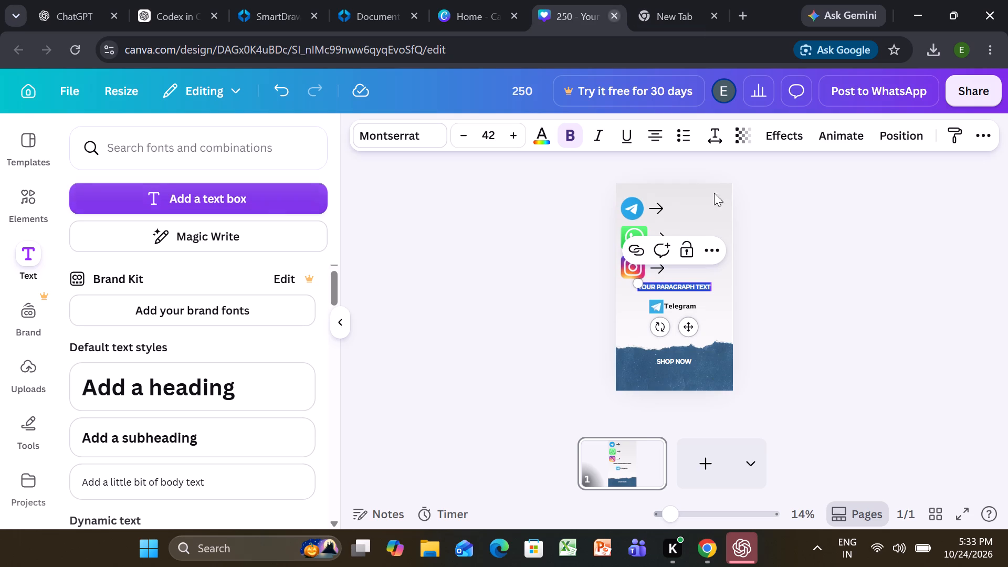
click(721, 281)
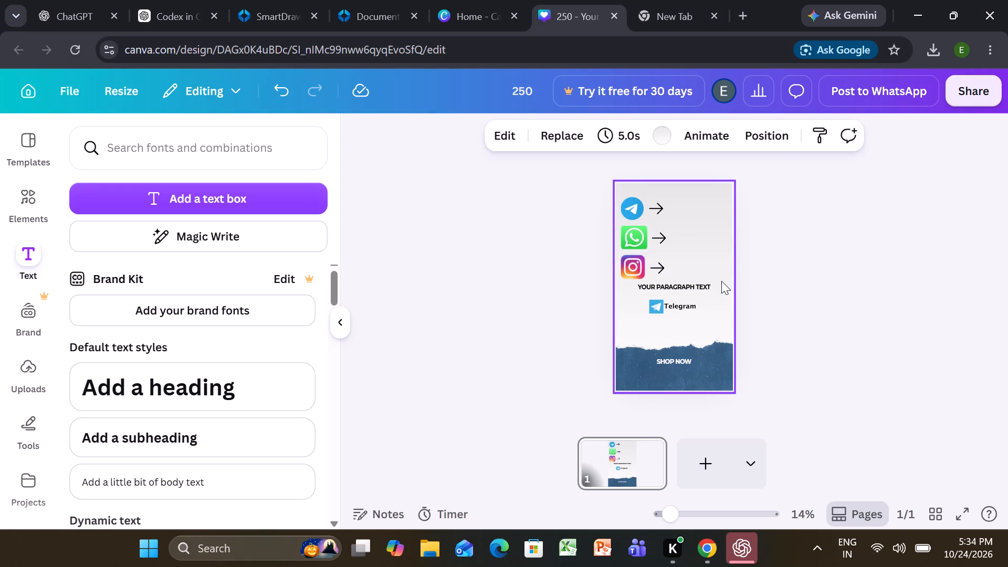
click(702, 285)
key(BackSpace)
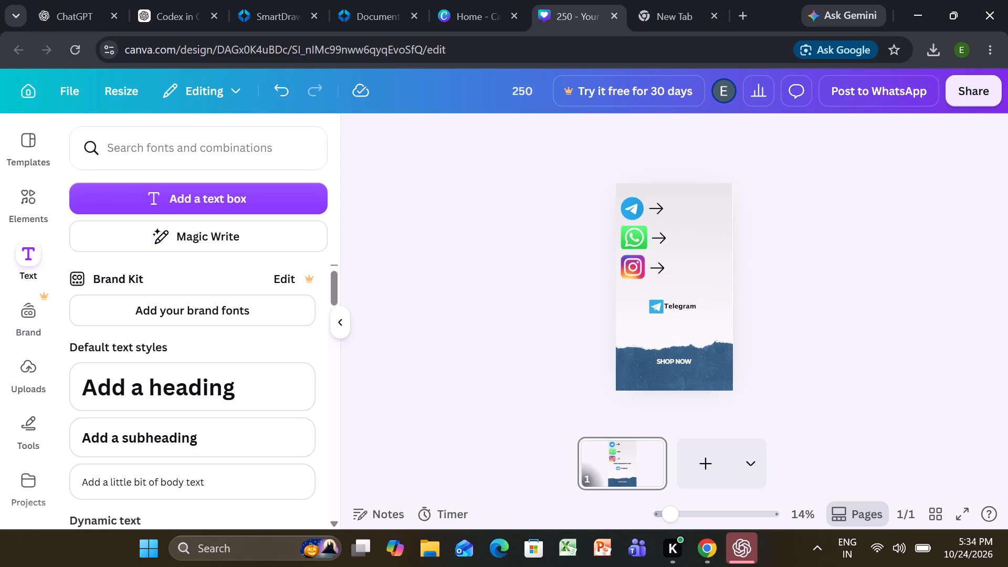
Add a new text box to the page.
click(274, 201)
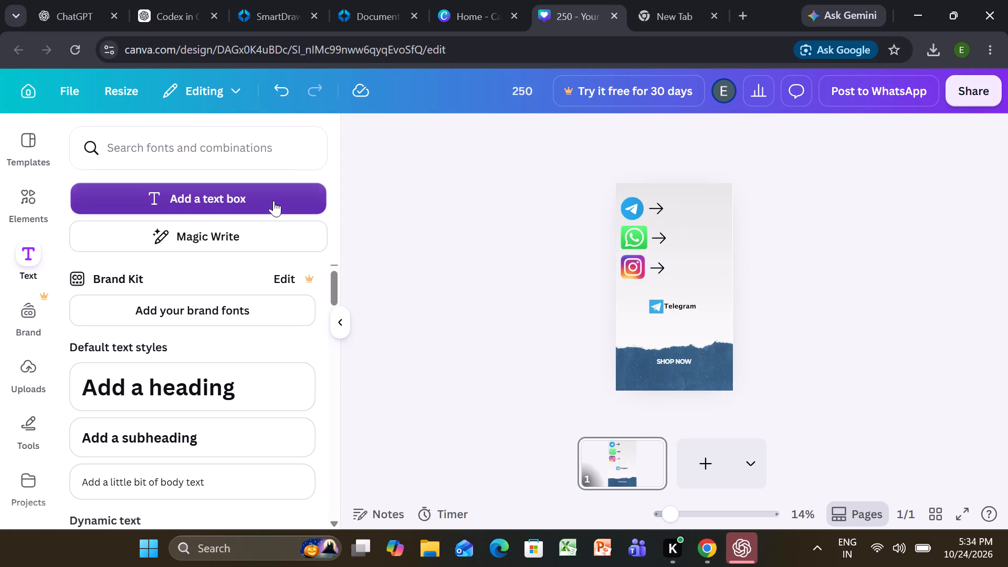
Switch to the empty browser tab and search Google for "rupees symbol".
click(696, 0)
click(474, 298)
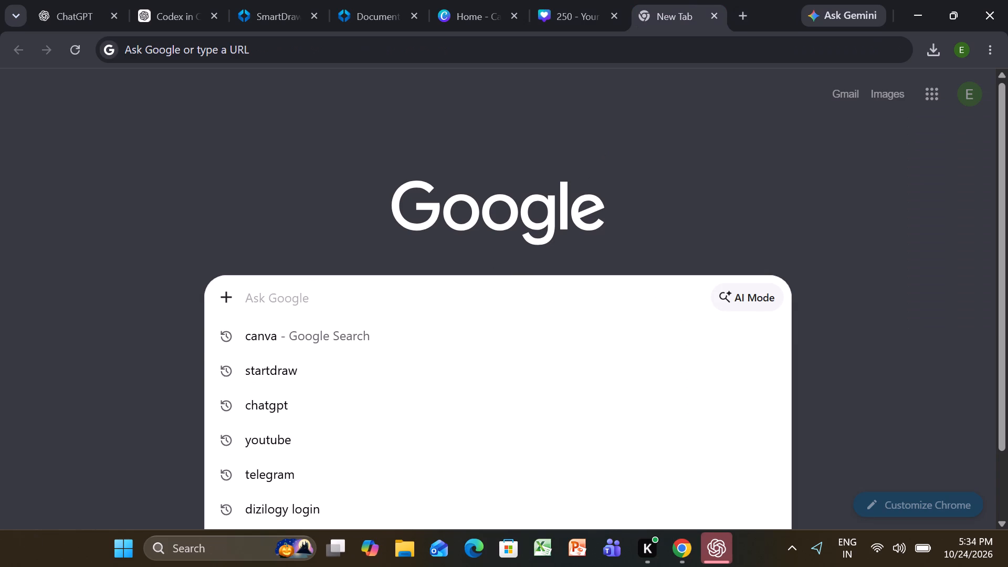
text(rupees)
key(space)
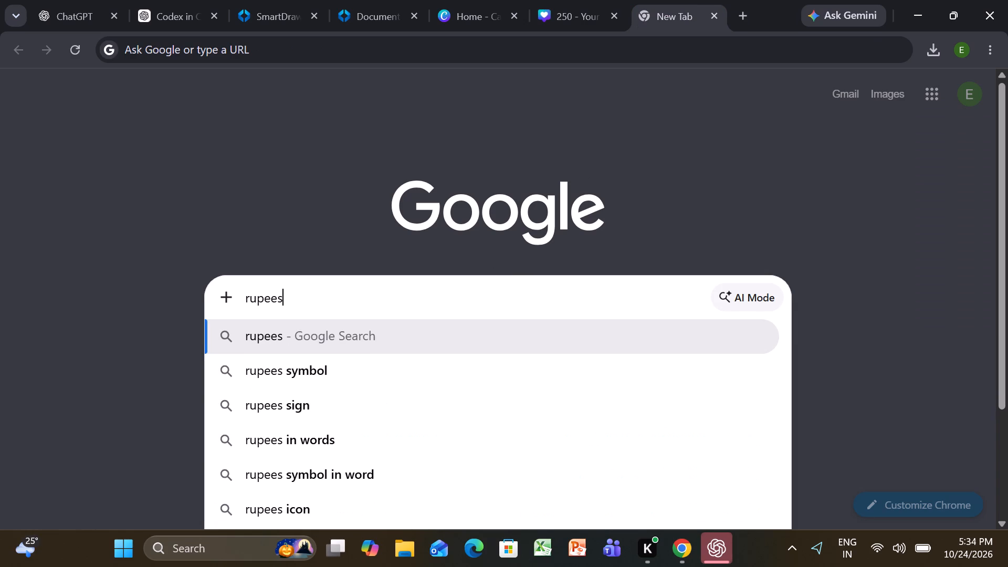
click(413, 373)
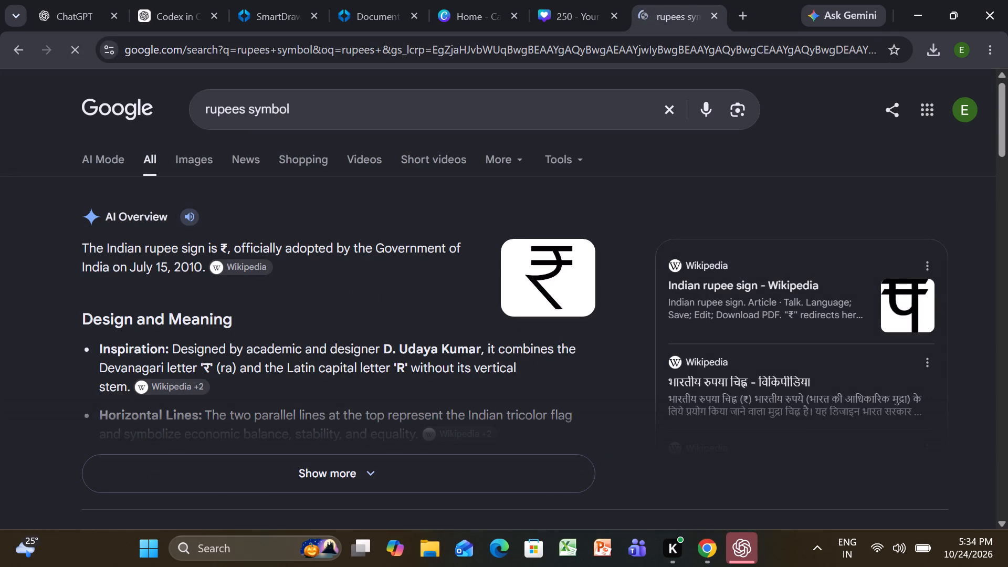
Copy the ₹ symbol from the Google result and return to the Canva design.
drag(229, 250, 220, 245)
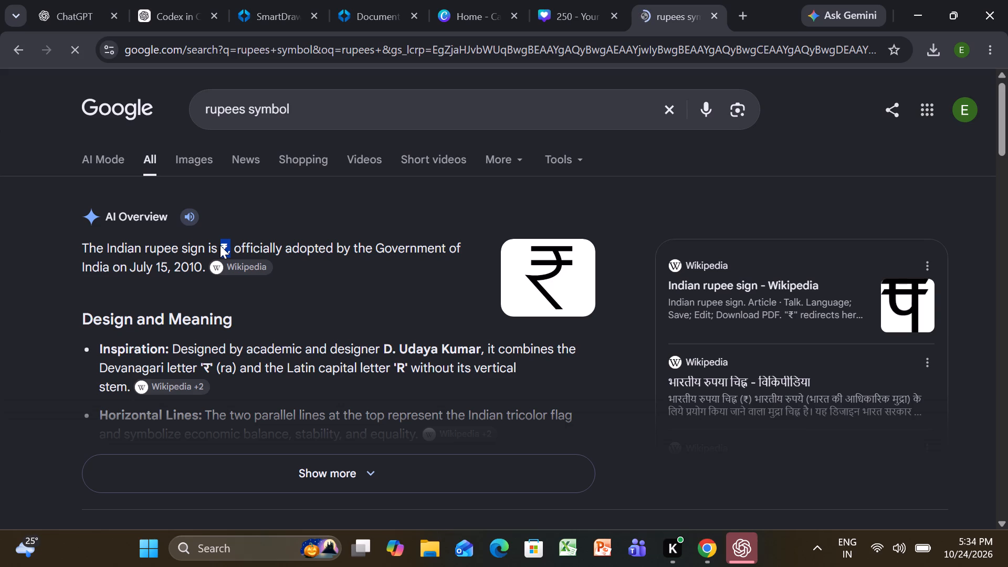
key(ctrl+c)
click(558, 0)
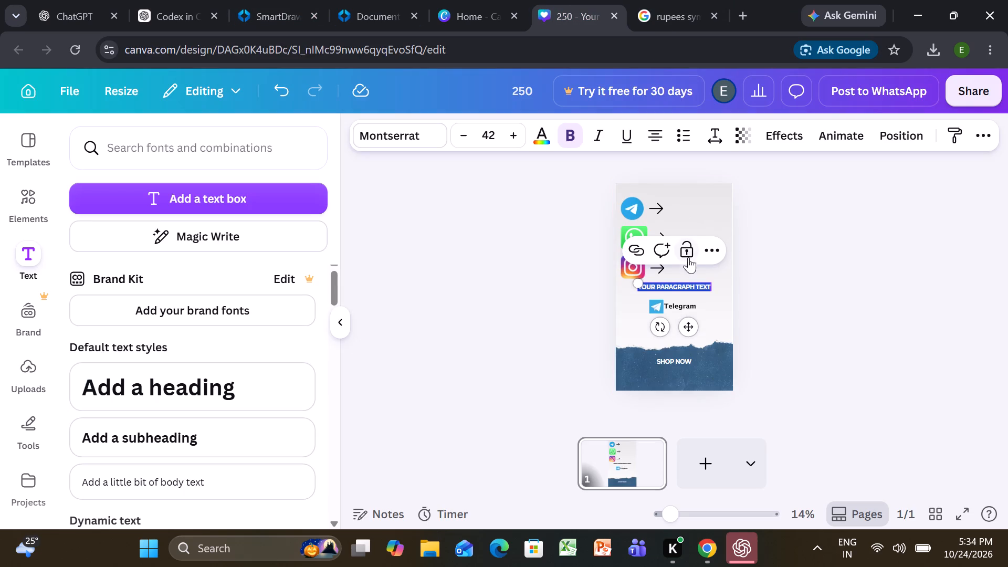
Add a text box reading ₹250, using the copied rupee symbol, and enlarge its text to size 63.
click(270, 198)
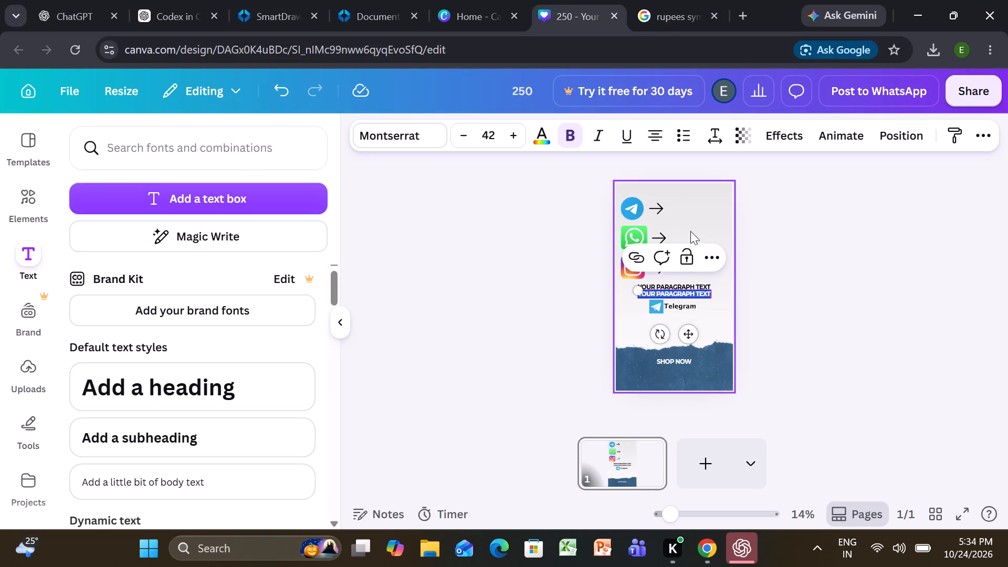
key(ctrl+v)
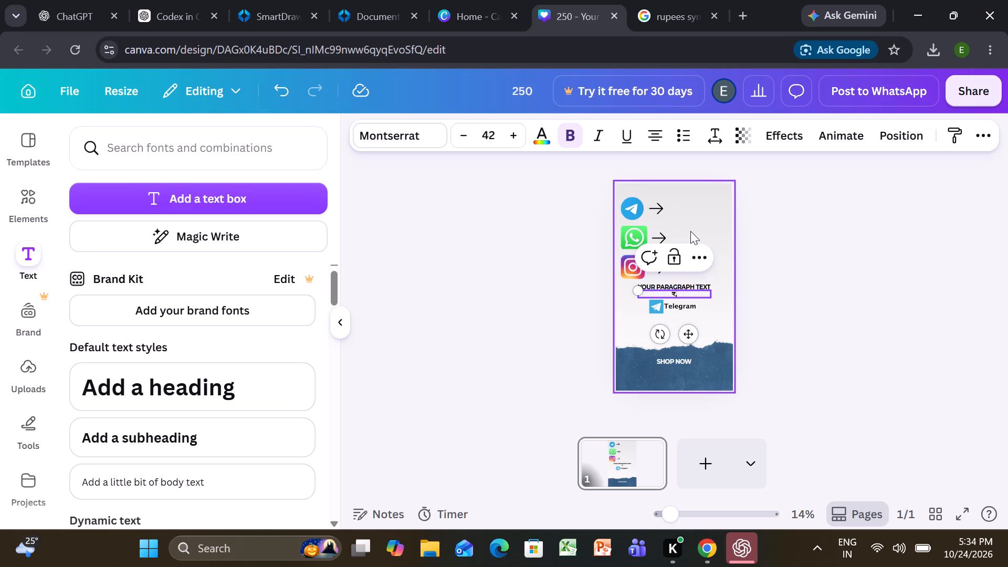
key(BackSpace)
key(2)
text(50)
drag(640, 292, 609, 283)
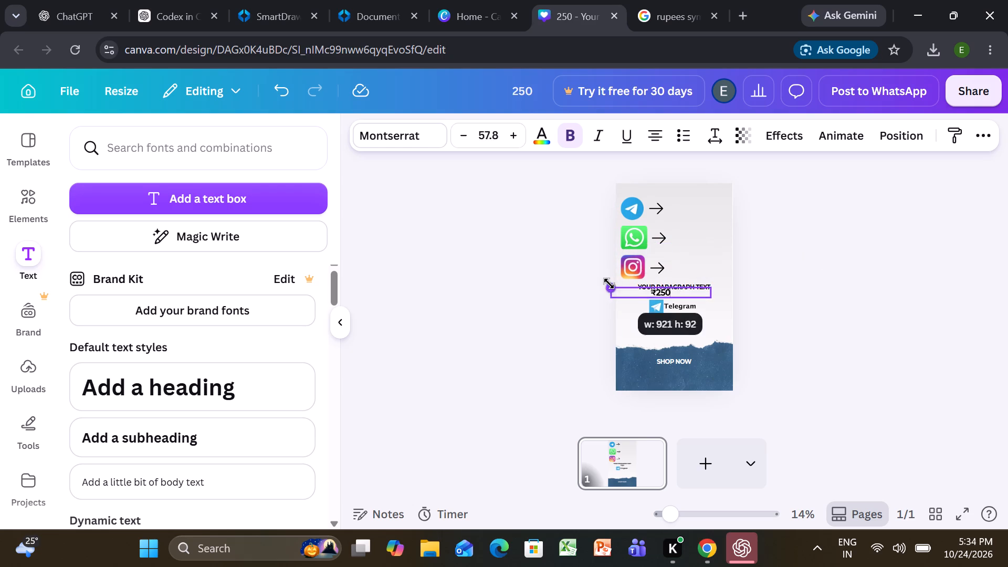
drag(609, 283, 607, 283)
Move the ₹250 text beside the arrow in the WhatsApp row, close to the arrowhead.
drag(643, 298, 644, 297)
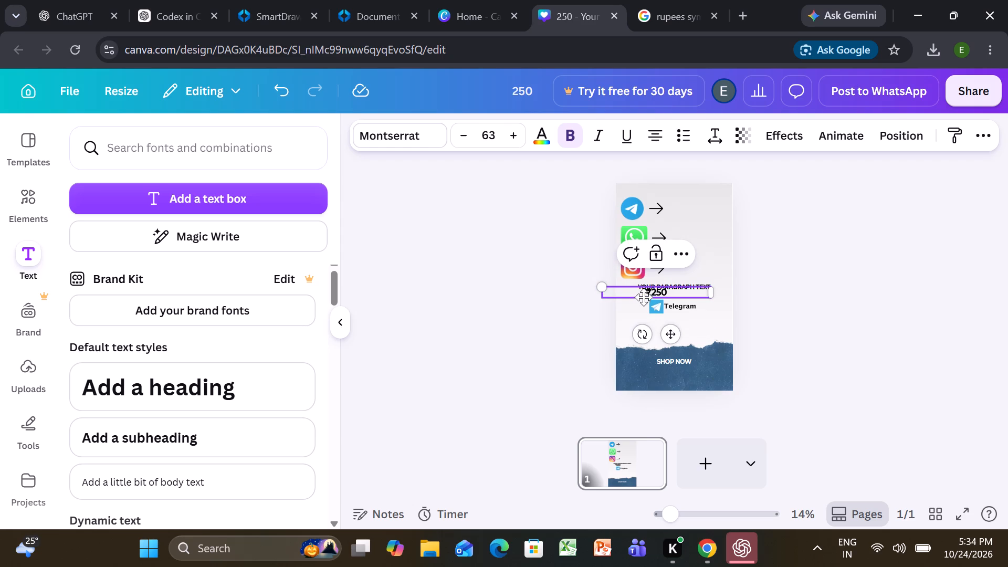
drag(644, 297, 674, 244)
click(825, 265)
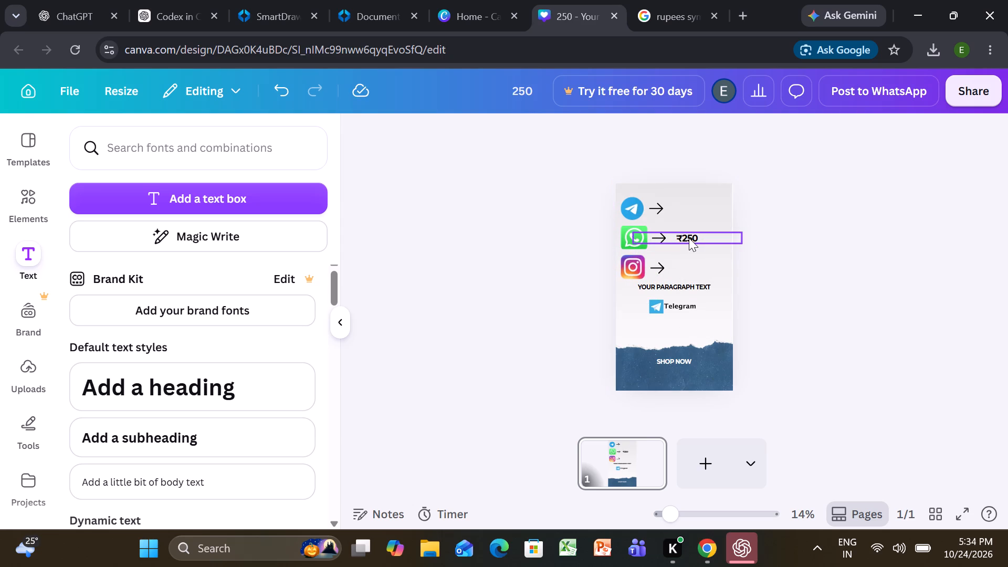
drag(688, 238, 682, 238)
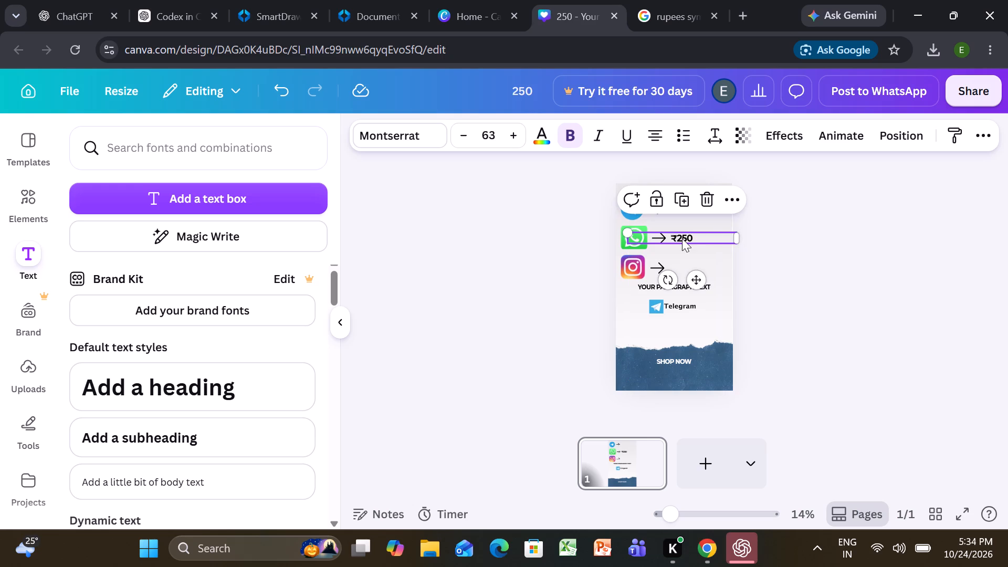
click(841, 289)
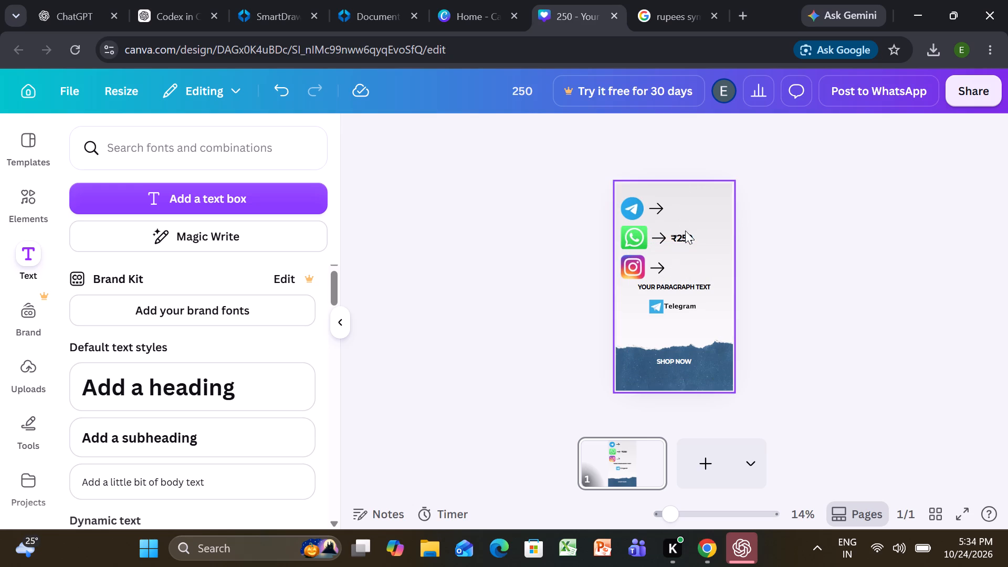
Duplicate the WhatsApp row's ₹250 price and place the copy beside the Telegram arrow.
click(683, 238)
key(ctrl+c)
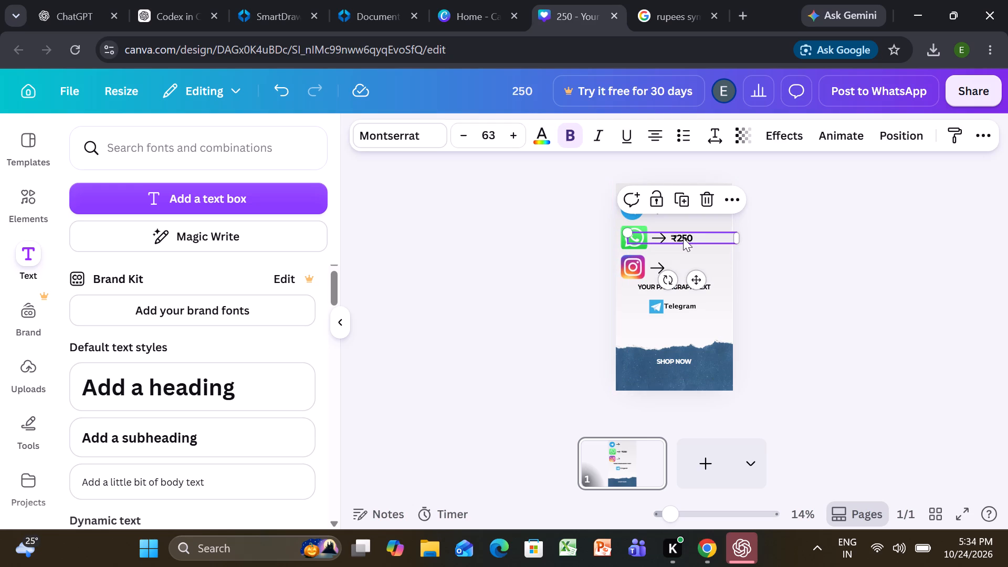
click(691, 217)
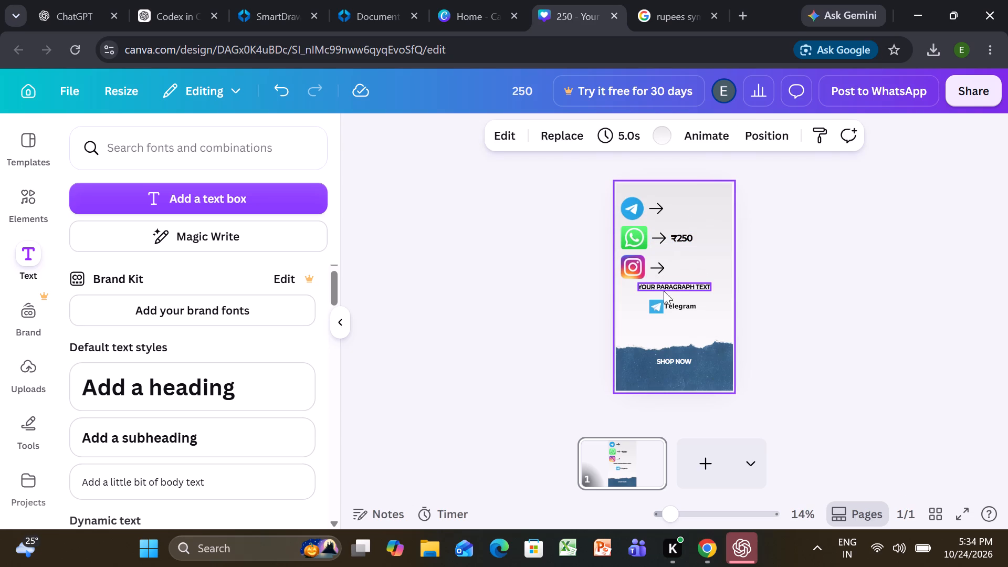
click(668, 286)
key(ctrl+v)
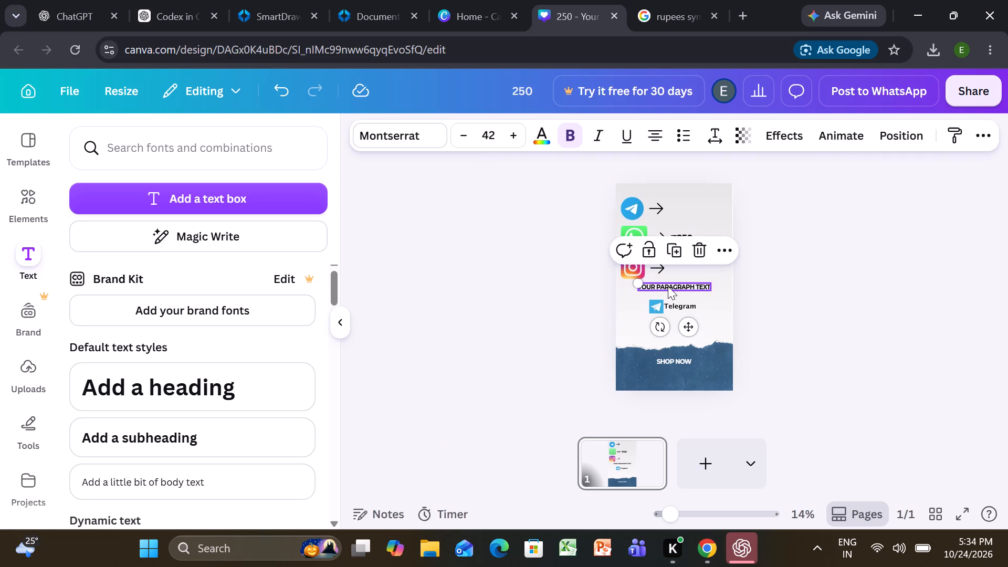
drag(710, 240, 718, 224)
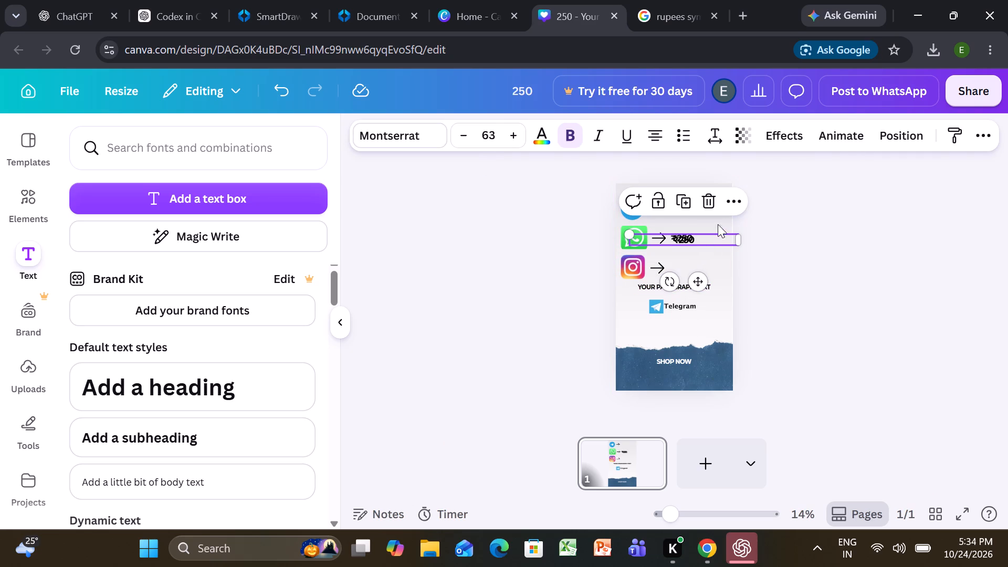
drag(718, 224, 714, 204)
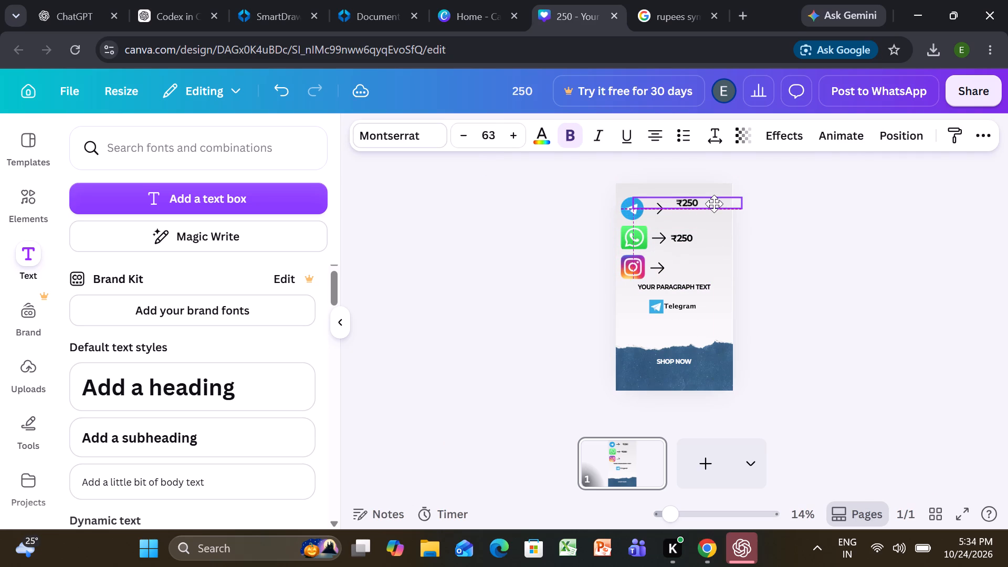
drag(714, 204, 713, 208)
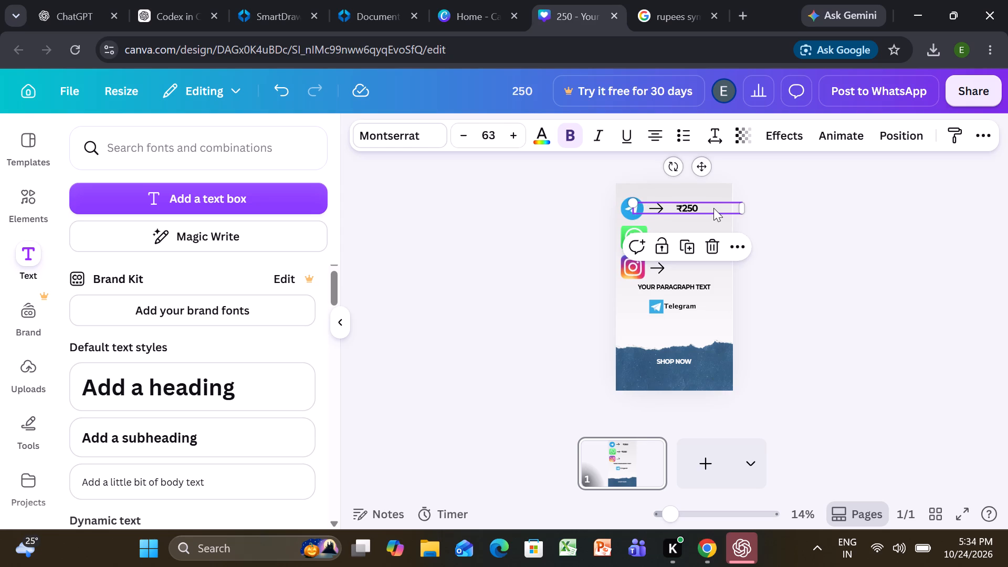
click(713, 208)
click(769, 244)
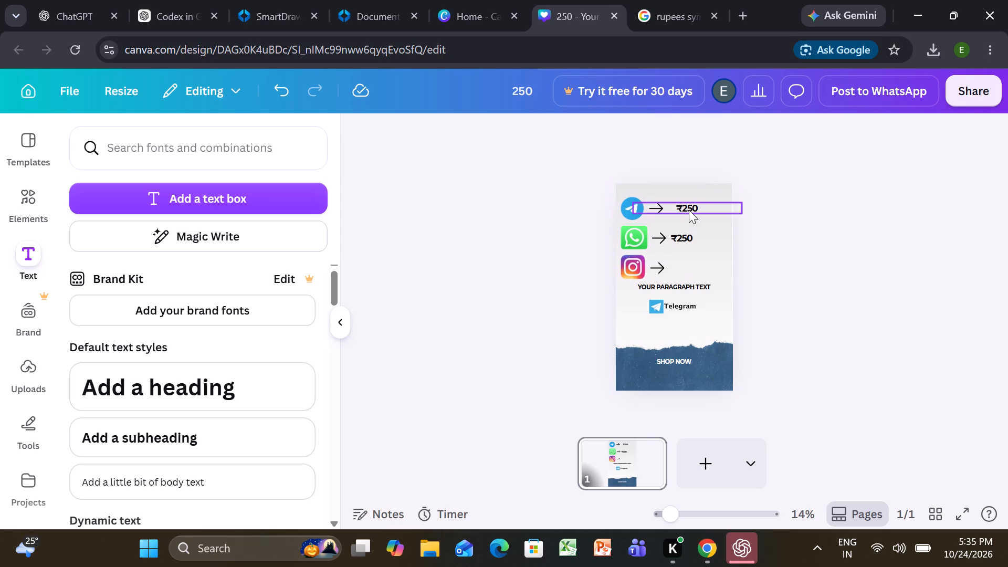
Enlarge the Telegram row's ₹250 price to font size 70, extending it towards the arrow.
click(689, 209)
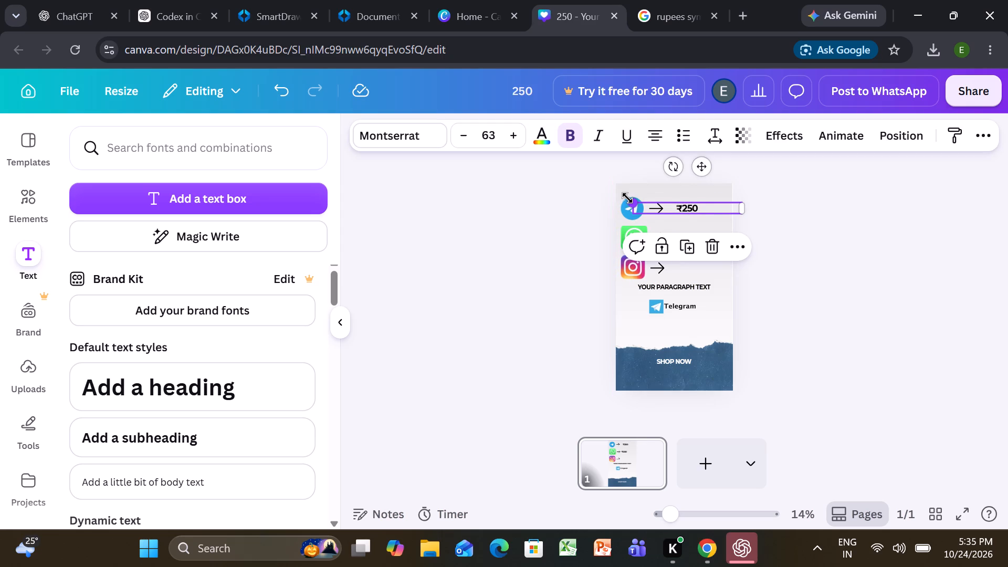
drag(628, 198, 623, 196)
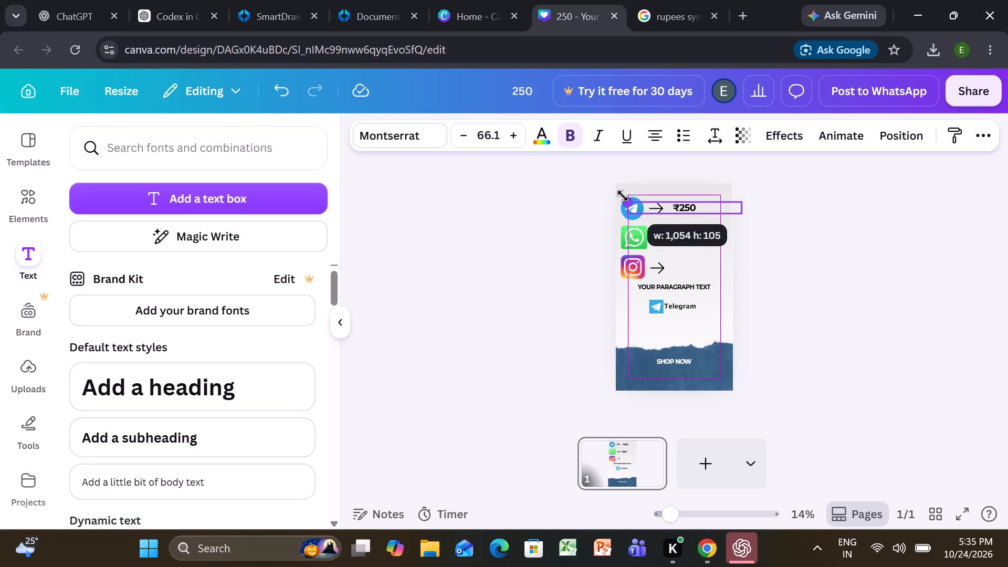
drag(623, 196, 618, 194)
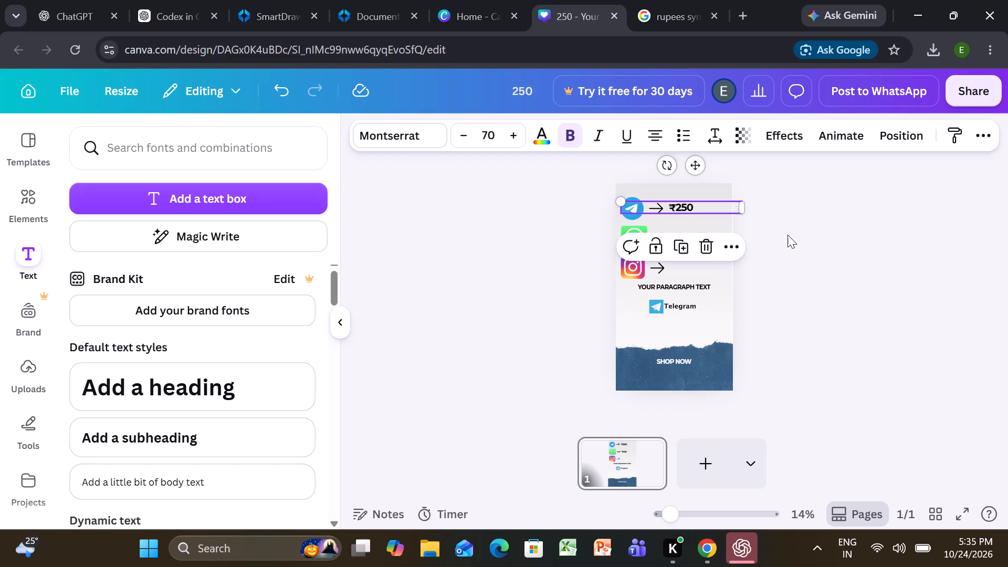
click(787, 235)
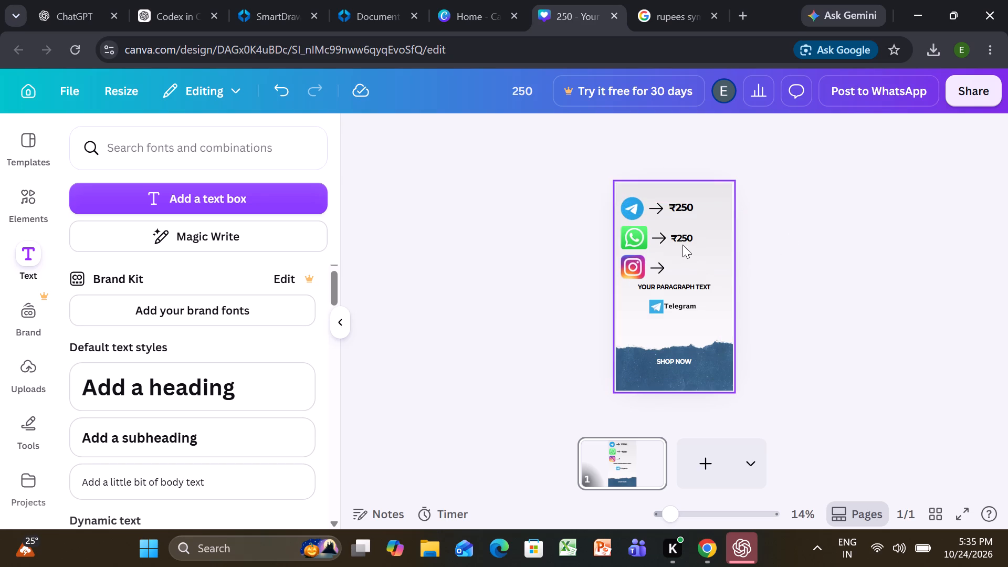
Enlarge the WhatsApp row's ₹250 price to about font size 66.9 and align it under the Telegram price.
click(681, 239)
drag(628, 230, 627, 230)
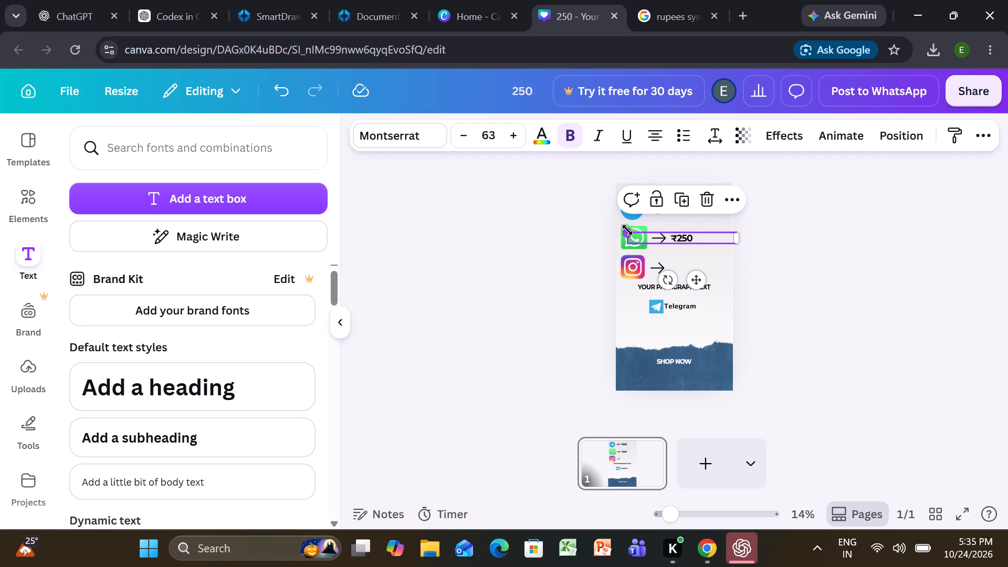
drag(627, 230, 622, 230)
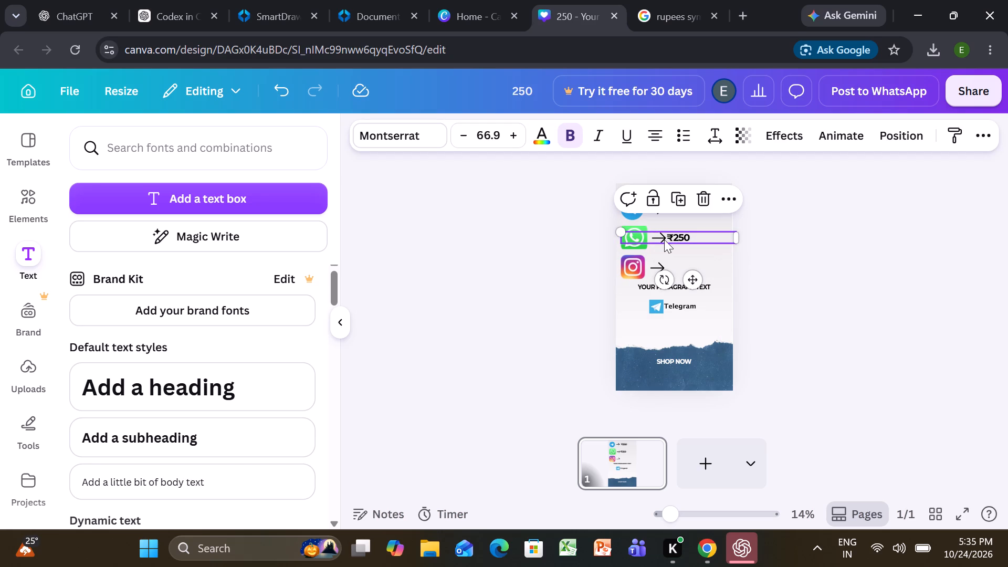
click(673, 239)
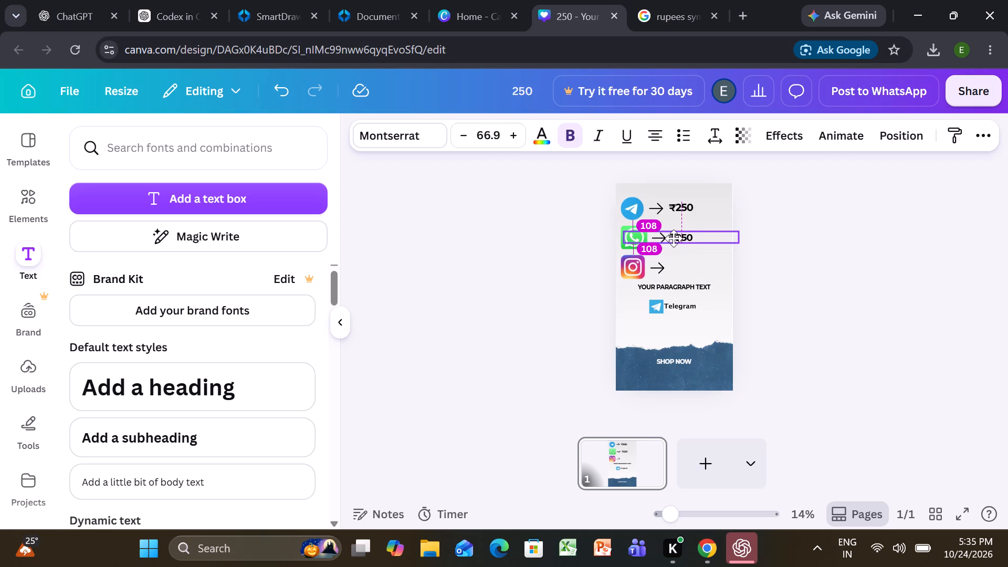
click(673, 238)
click(784, 276)
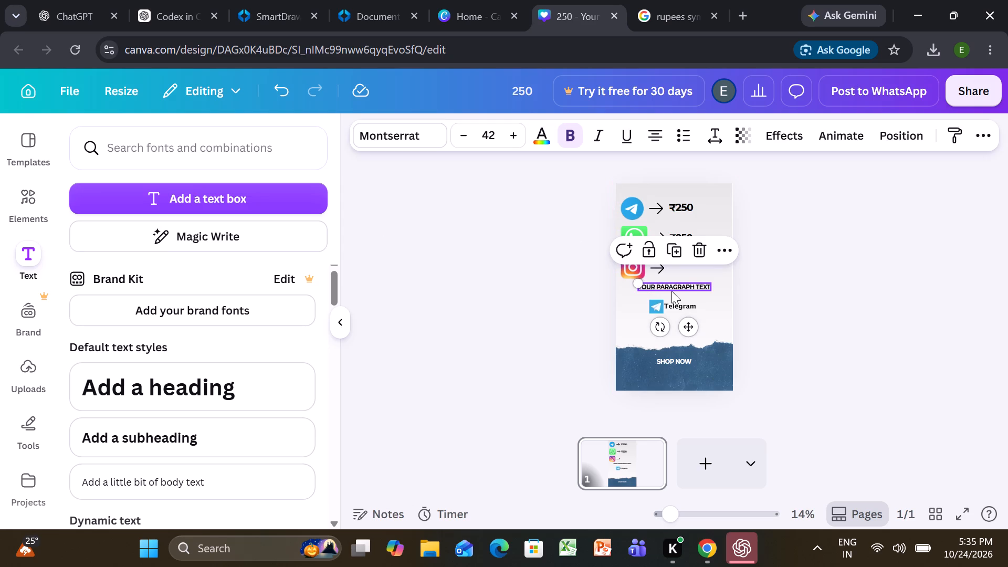
Paste a copy of the ₹250 price text and place it after the arrow in the Instagram row.
key(ctrl+v)
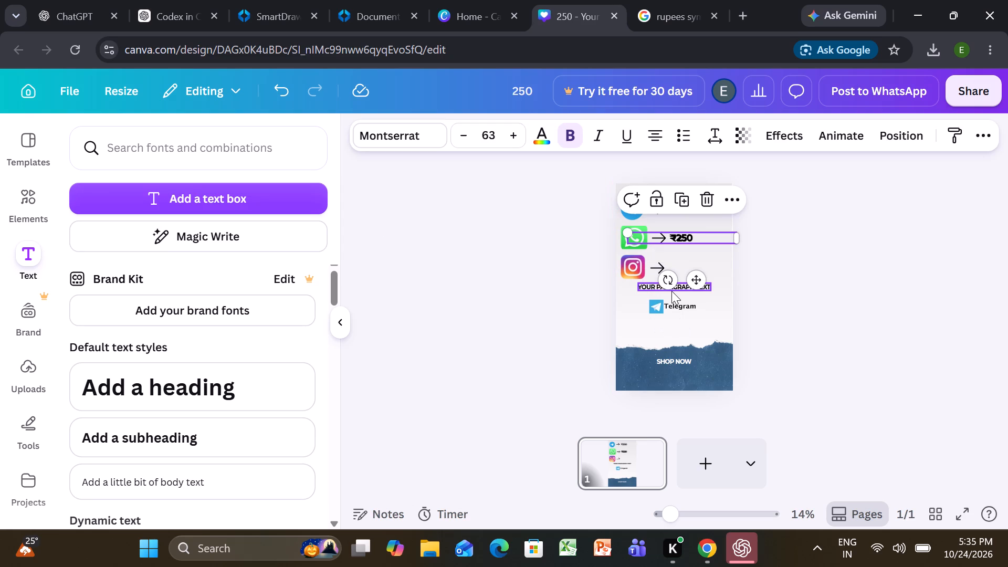
drag(712, 235, 712, 255)
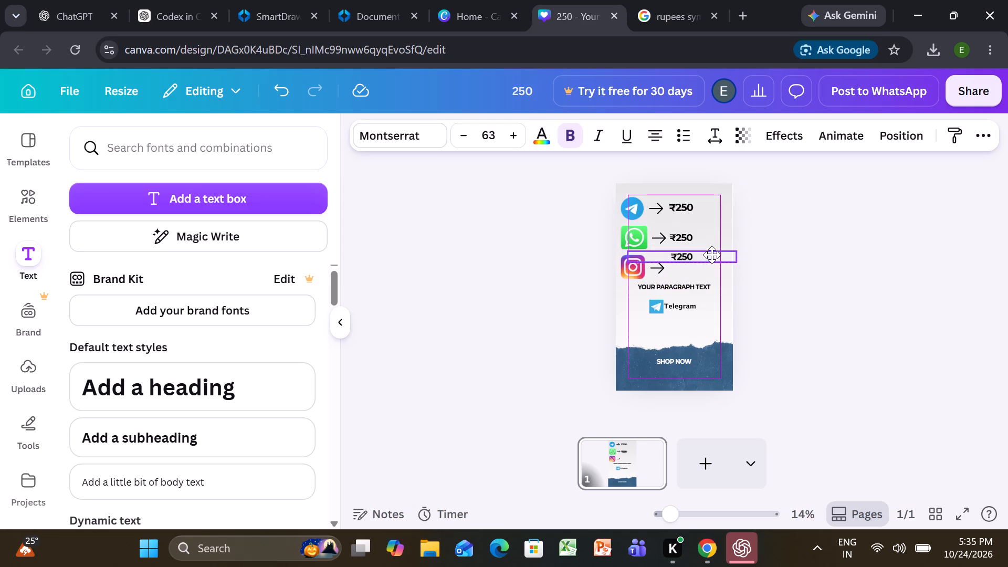
drag(712, 255, 711, 267)
Change the price in the Instagram row to ₹50.
click(690, 266)
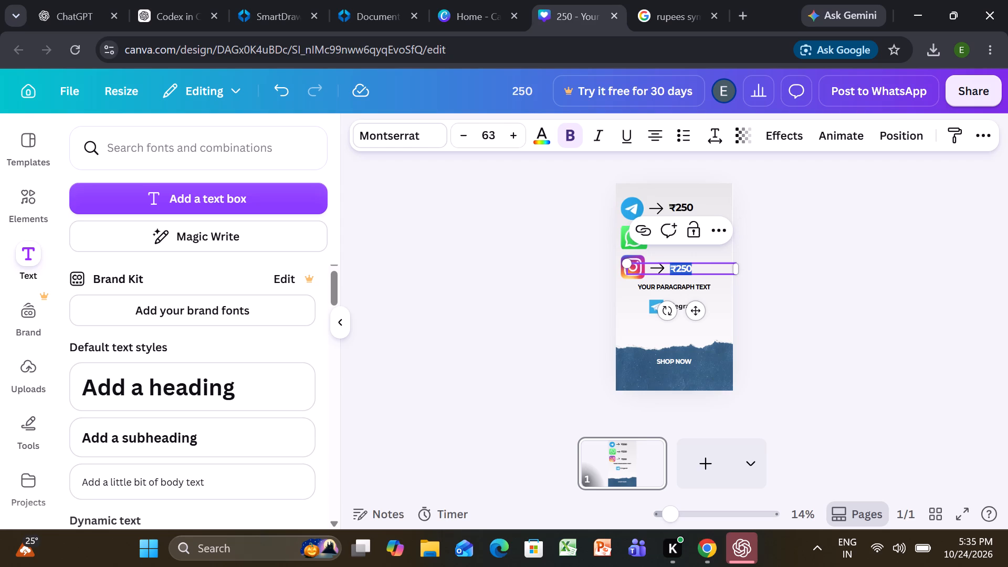
key(BackSpace)
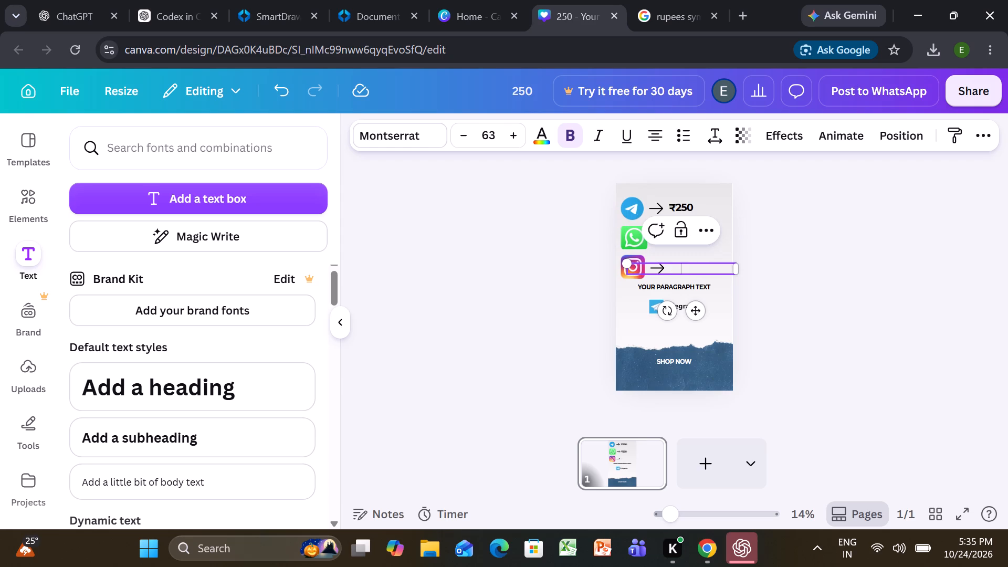
key(ctrl+v)
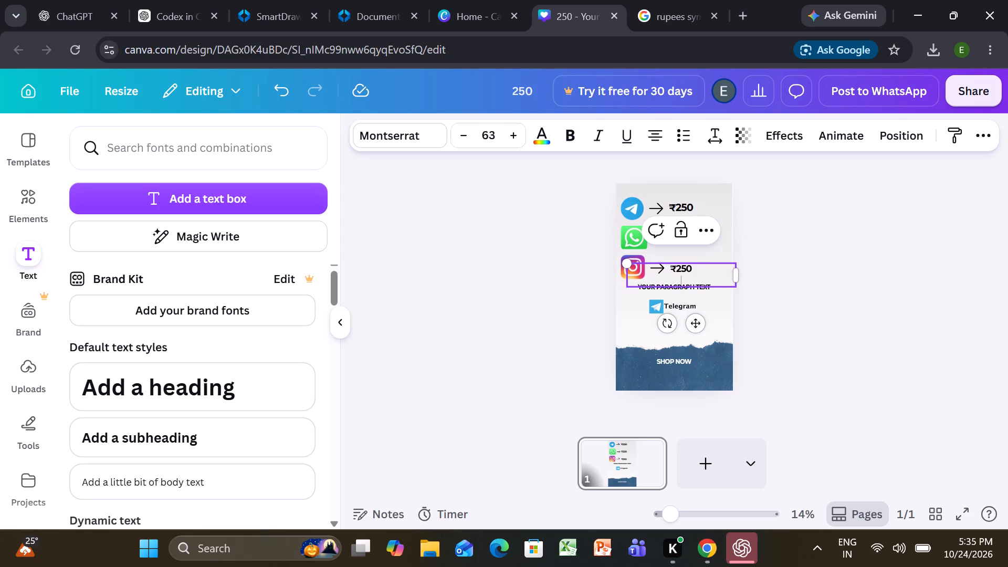
key(BackSpace)
key(Left)
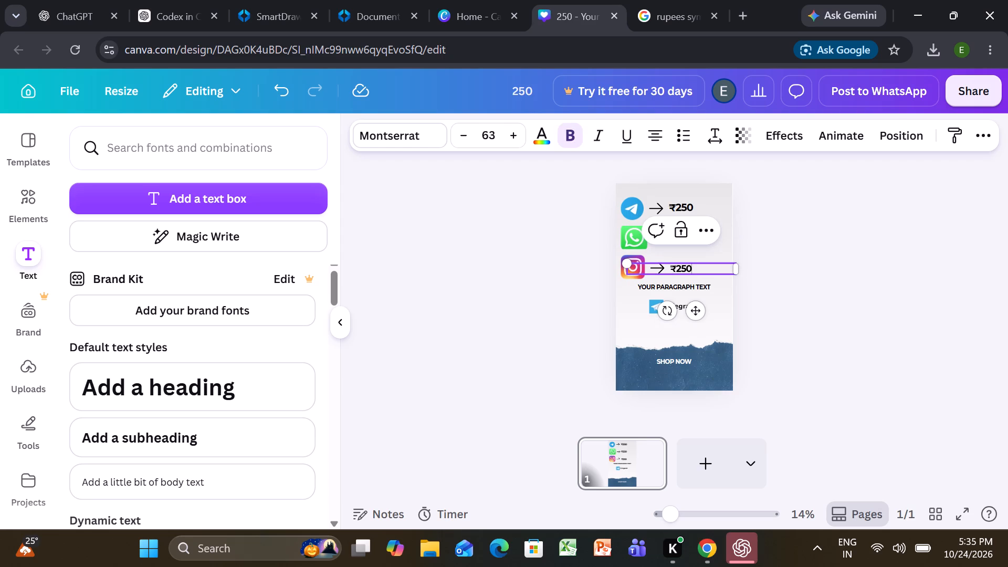
key(Left)
key(Left)
key(BackSpace)
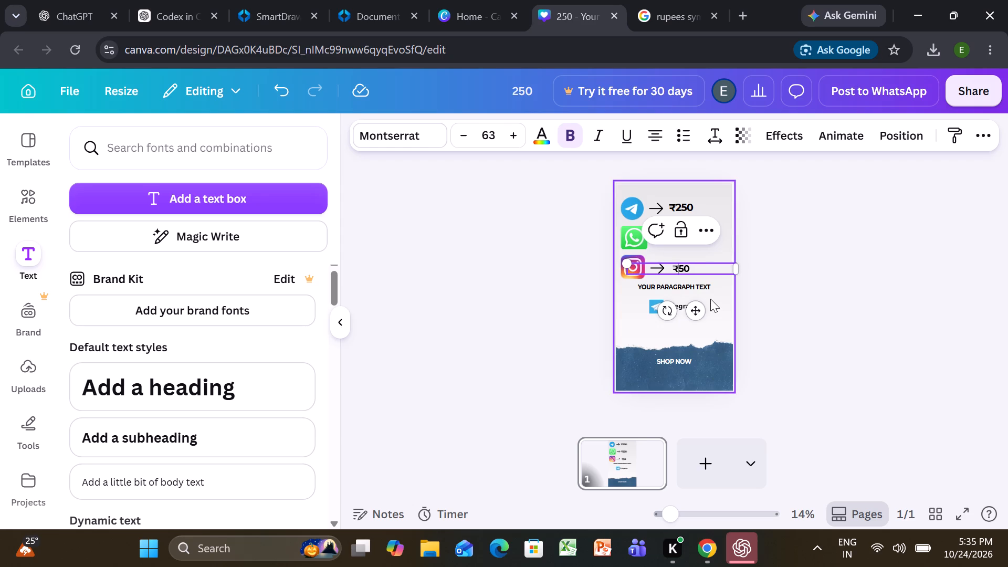
Open the "Your paragraph text" placeholder below the Instagram row for editing.
click(703, 286)
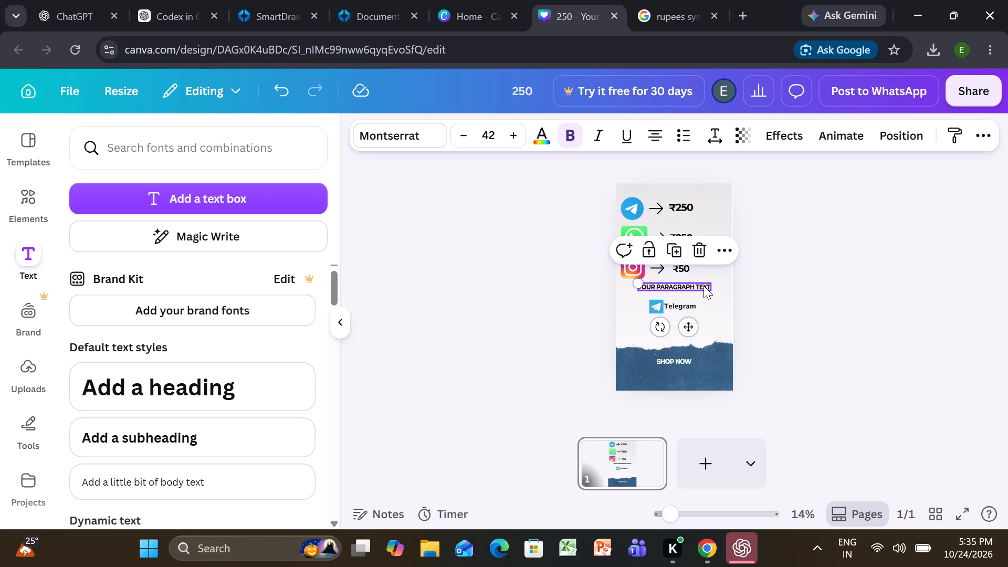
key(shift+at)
key(Return)
key(Return)
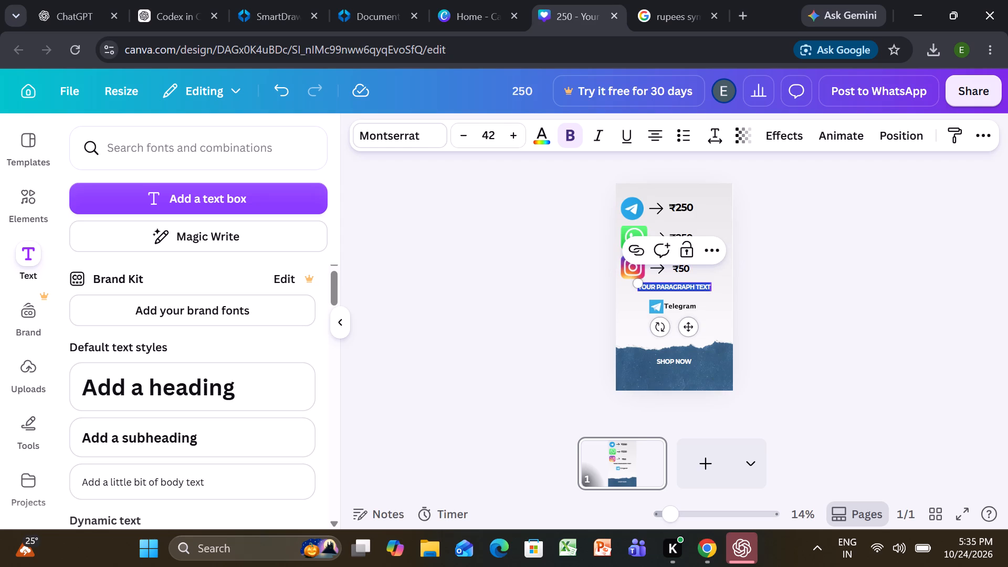
Clear the placeholder paragraph text between the ₹50 line and the Telegram label.
key(Return)
key(Return)
key(BackSpace)
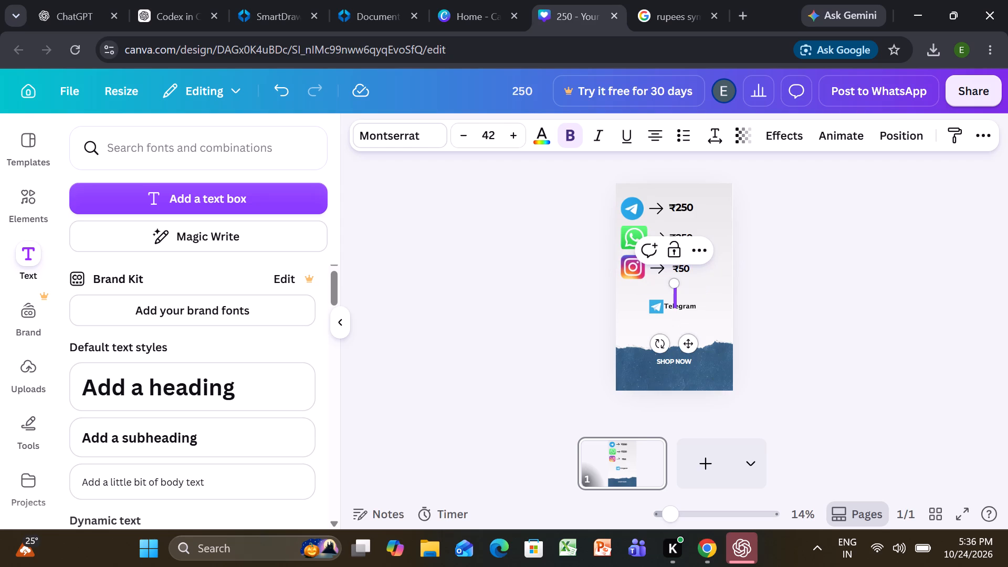
key(BackSpace)
key(BackSpace)
key(BackSpace)
key(BackSpace)
key(BackSpace)
key(BackSpace)
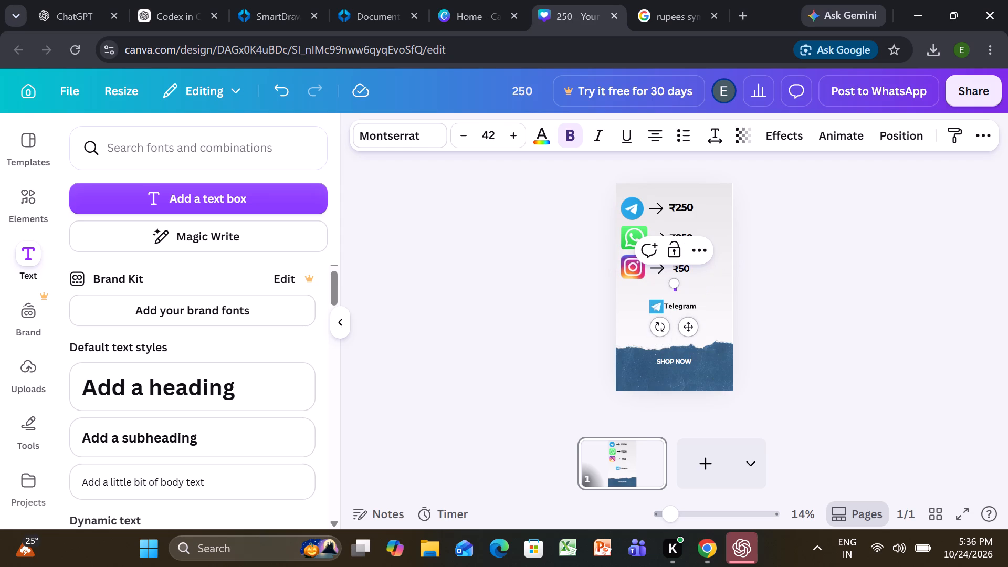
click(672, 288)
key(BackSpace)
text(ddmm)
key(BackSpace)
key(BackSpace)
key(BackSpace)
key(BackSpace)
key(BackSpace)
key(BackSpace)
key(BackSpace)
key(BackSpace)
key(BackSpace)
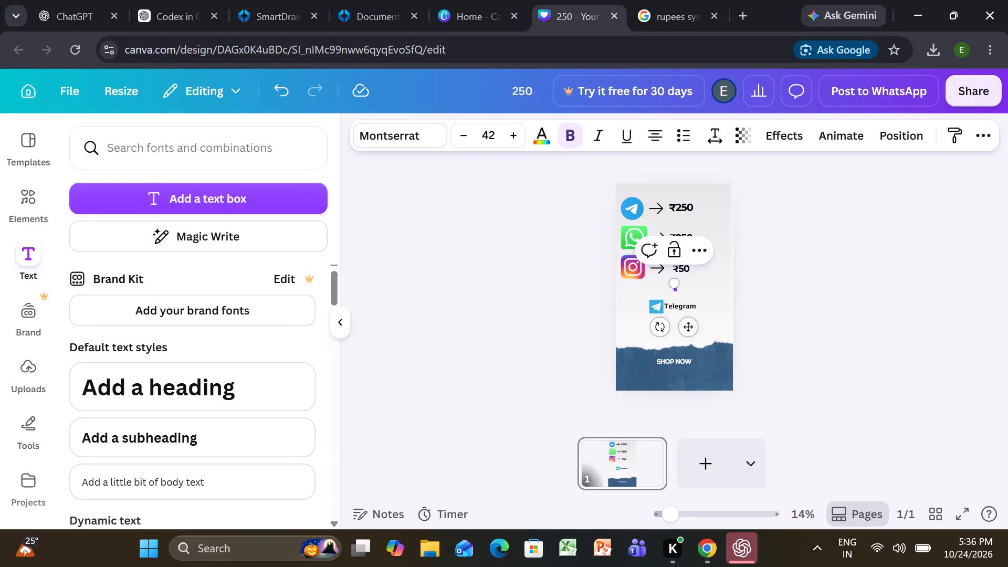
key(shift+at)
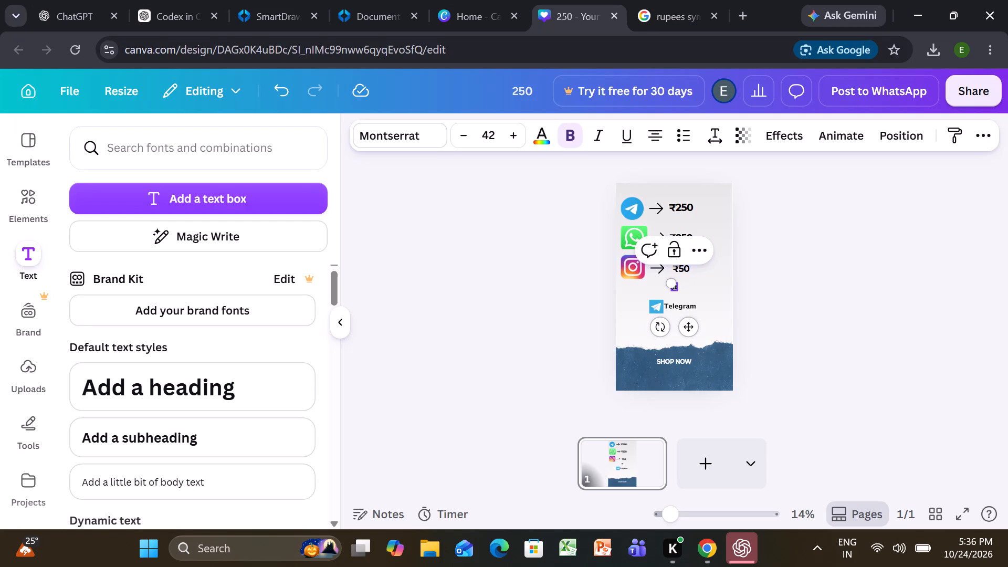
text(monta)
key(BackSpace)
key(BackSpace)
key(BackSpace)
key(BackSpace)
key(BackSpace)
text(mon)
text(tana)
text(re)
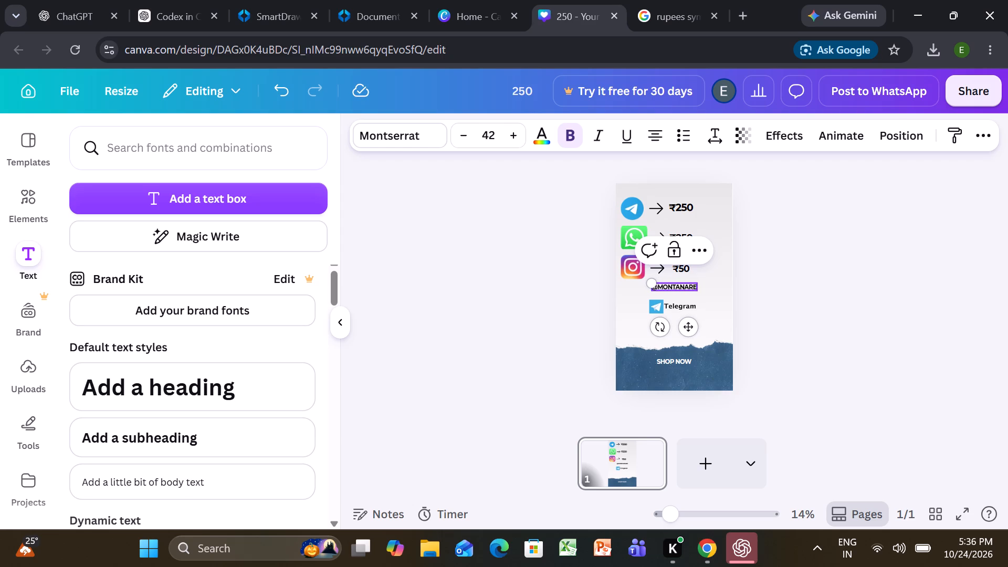
Clear the partly typed handle below the ₹50 line back to its @ sign.
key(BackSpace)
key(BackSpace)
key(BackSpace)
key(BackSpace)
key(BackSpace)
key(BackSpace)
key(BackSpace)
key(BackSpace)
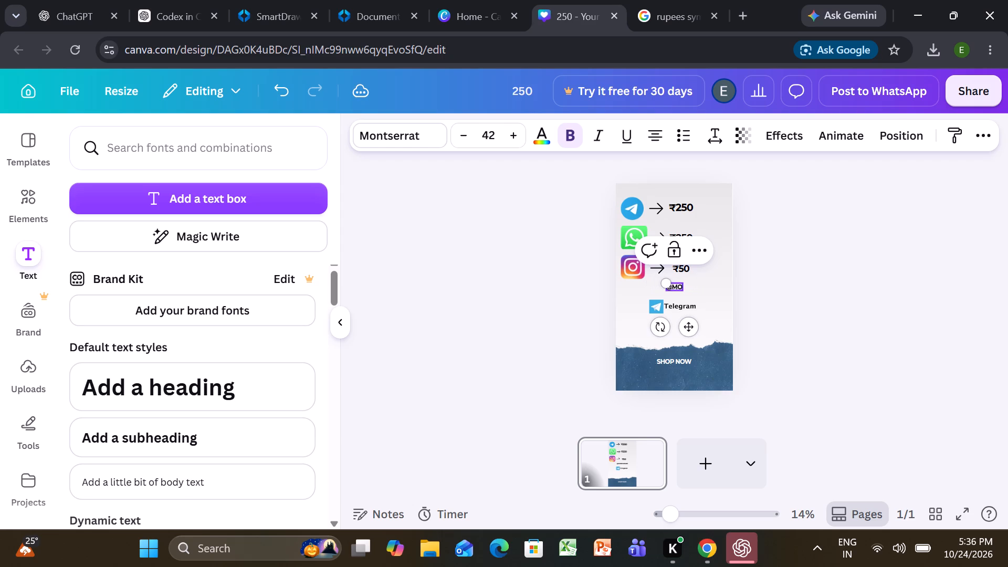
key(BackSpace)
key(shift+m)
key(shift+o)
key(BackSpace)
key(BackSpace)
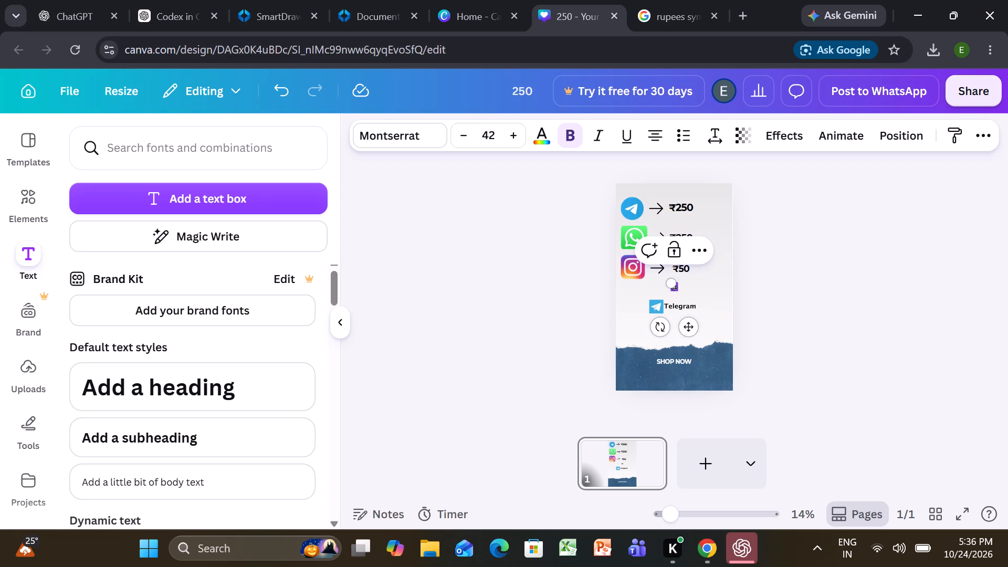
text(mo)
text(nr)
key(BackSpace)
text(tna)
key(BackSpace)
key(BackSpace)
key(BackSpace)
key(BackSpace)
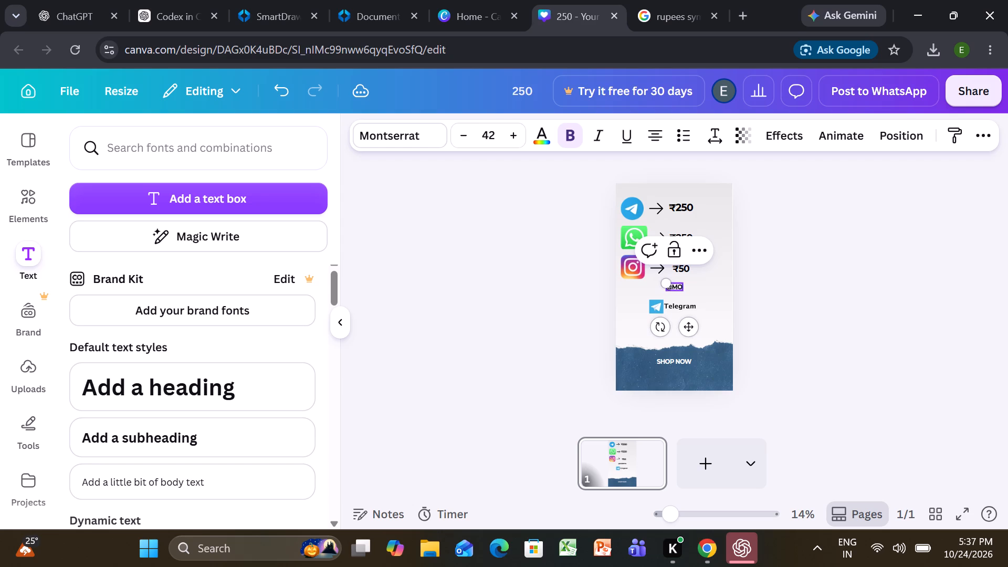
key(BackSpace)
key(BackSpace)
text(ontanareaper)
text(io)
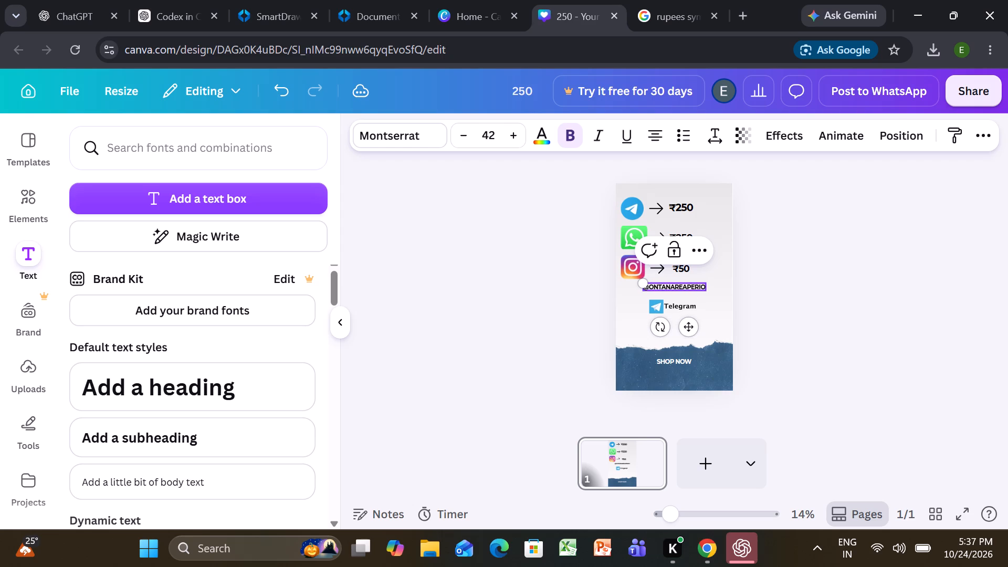
click(806, 287)
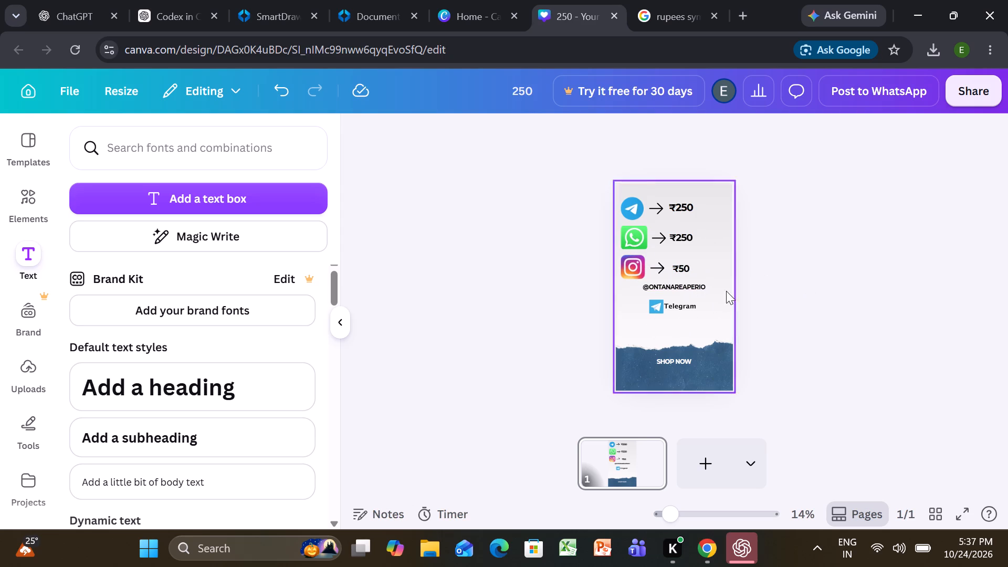
click(662, 288)
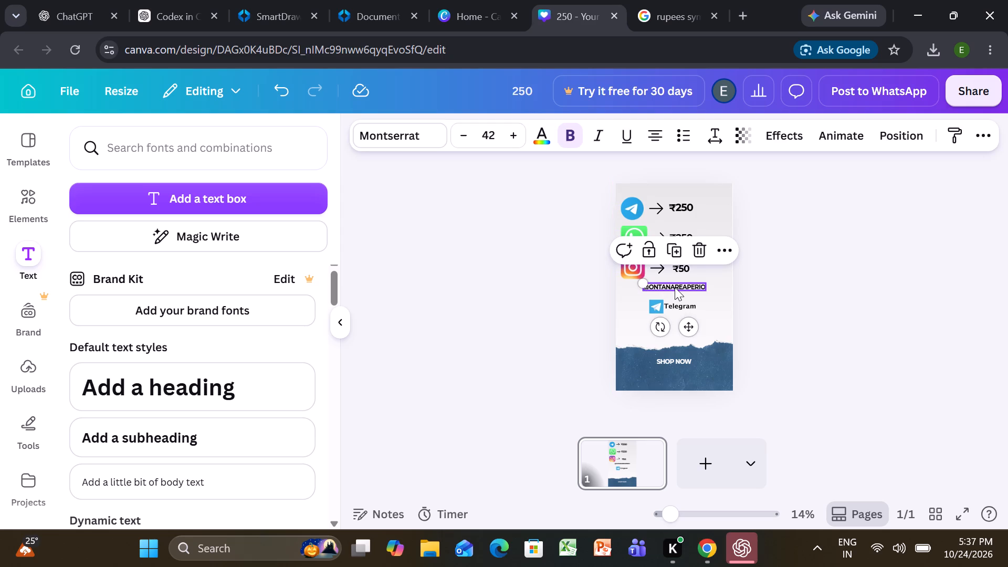
click(675, 287)
click(647, 285)
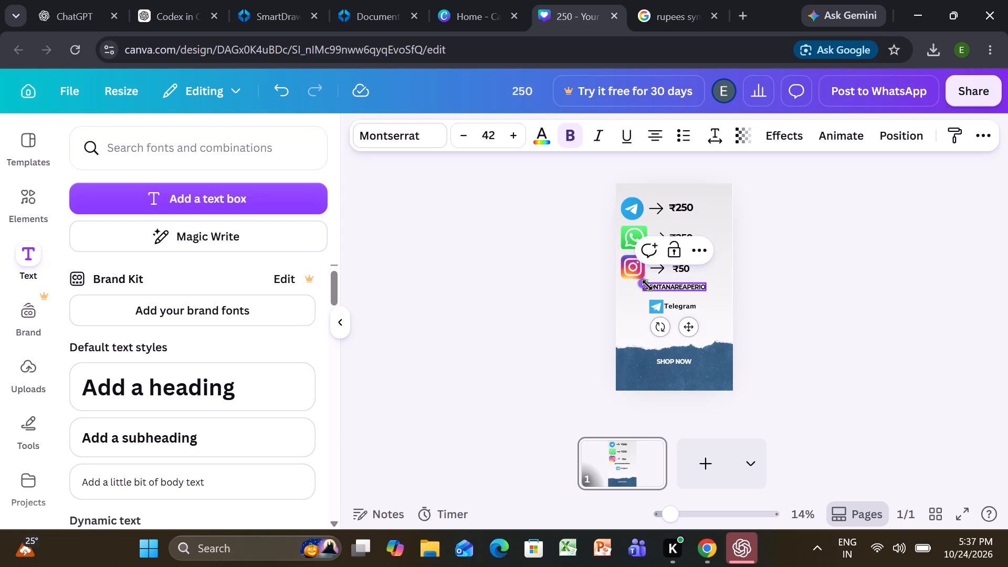
drag(647, 283, 550, 248)
click(558, 283)
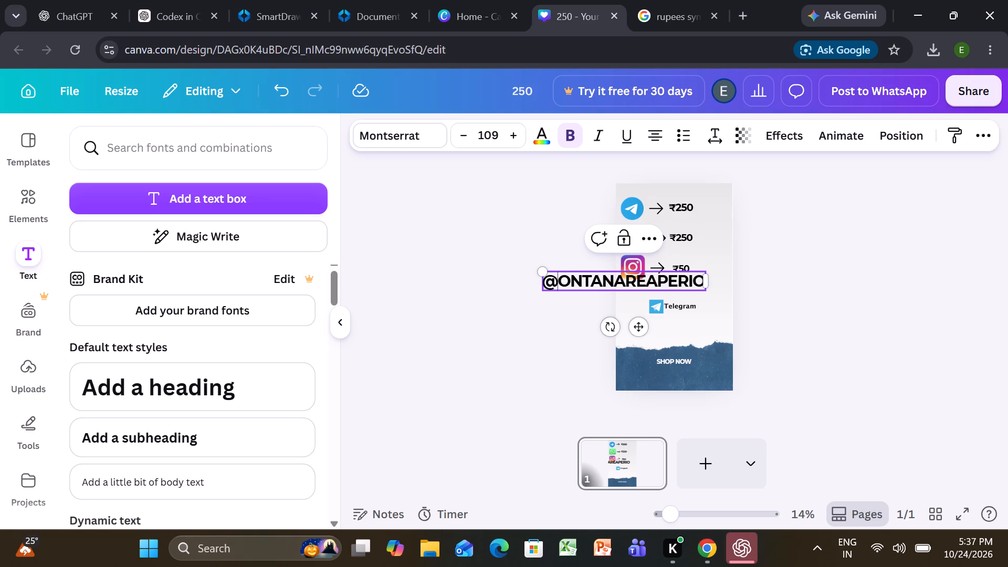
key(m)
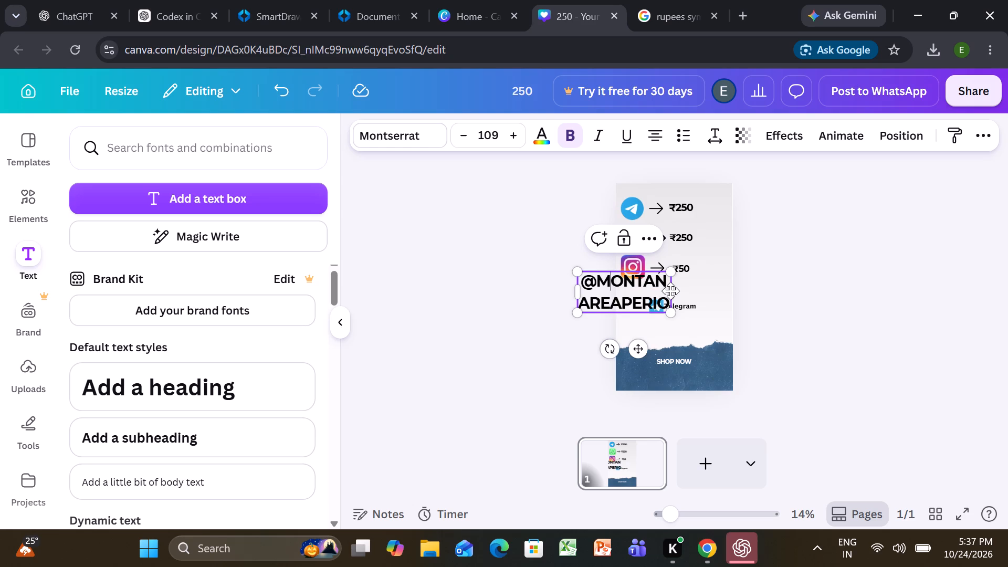
Shrink the handle text to about size 65.9 and move it directly beneath the Telegram label.
drag(670, 291, 686, 292)
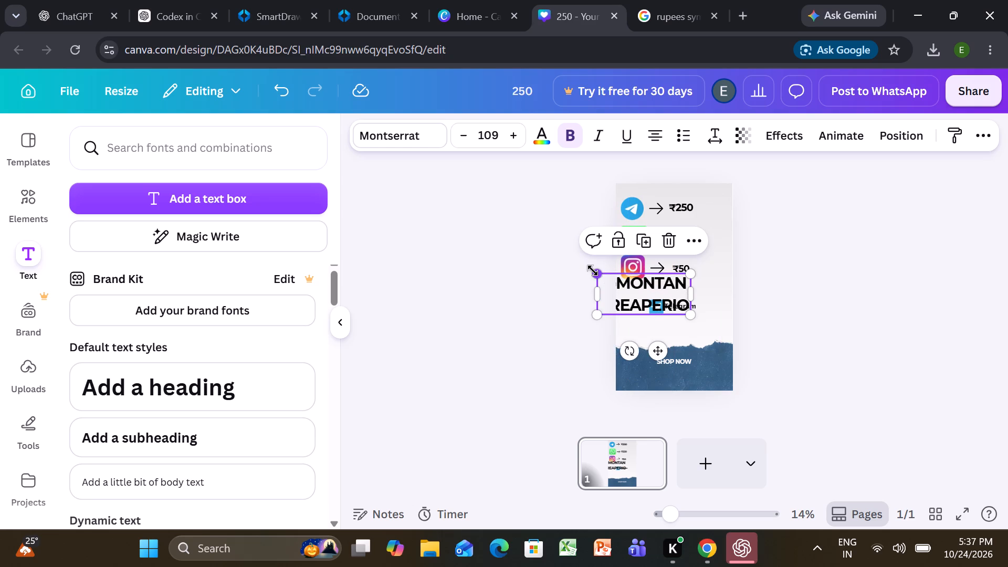
drag(593, 270, 645, 320)
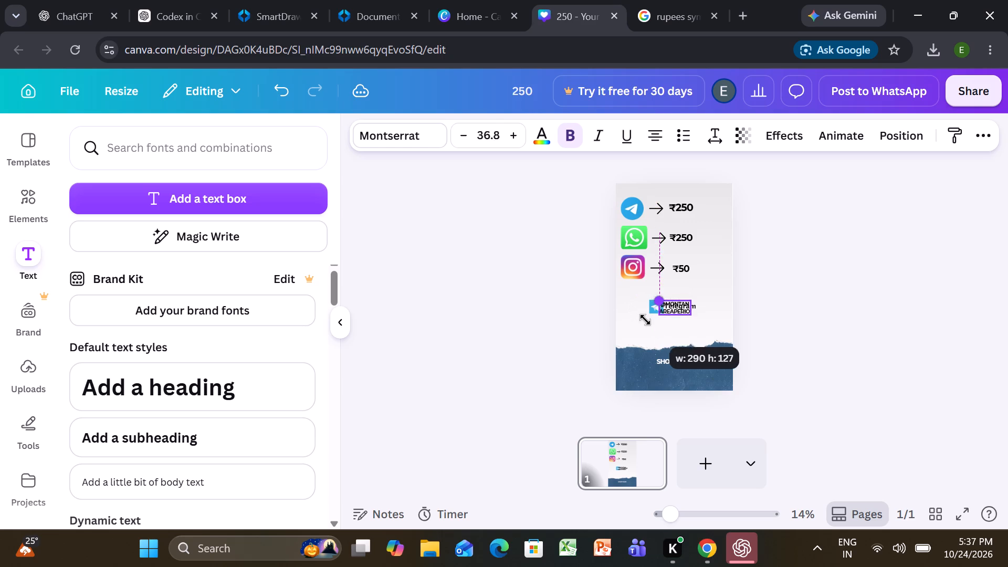
drag(645, 320, 620, 309)
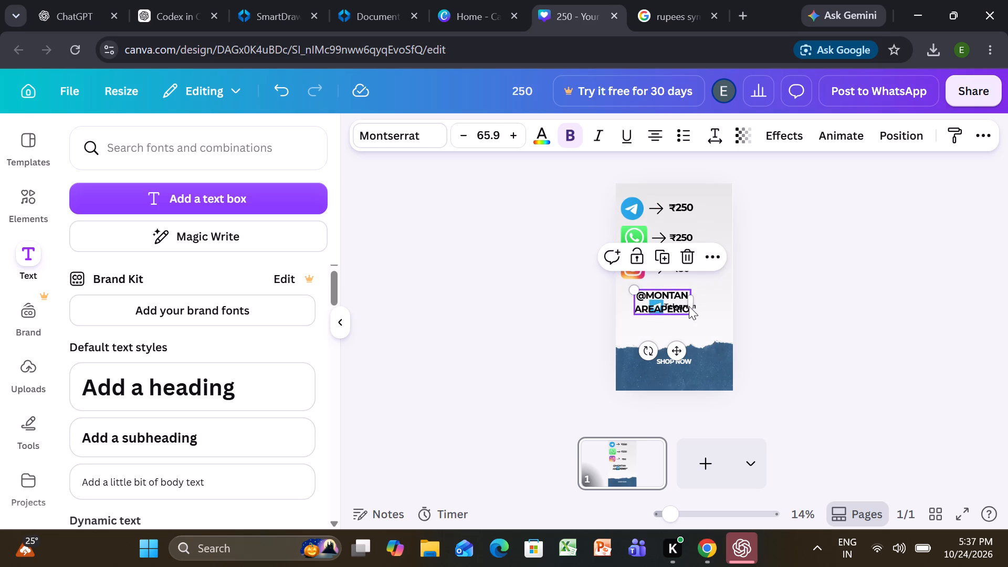
drag(690, 302, 726, 308)
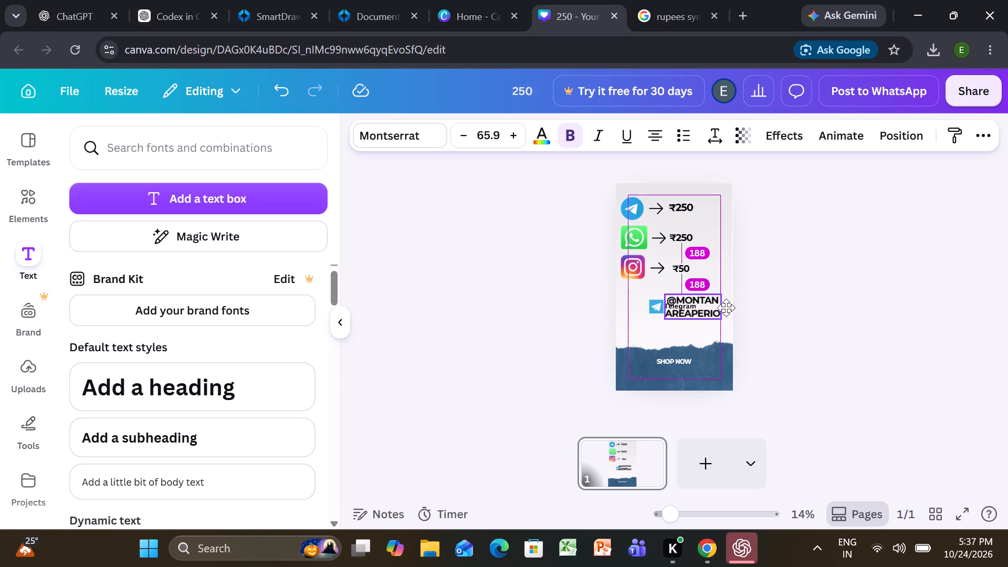
drag(726, 308, 699, 327)
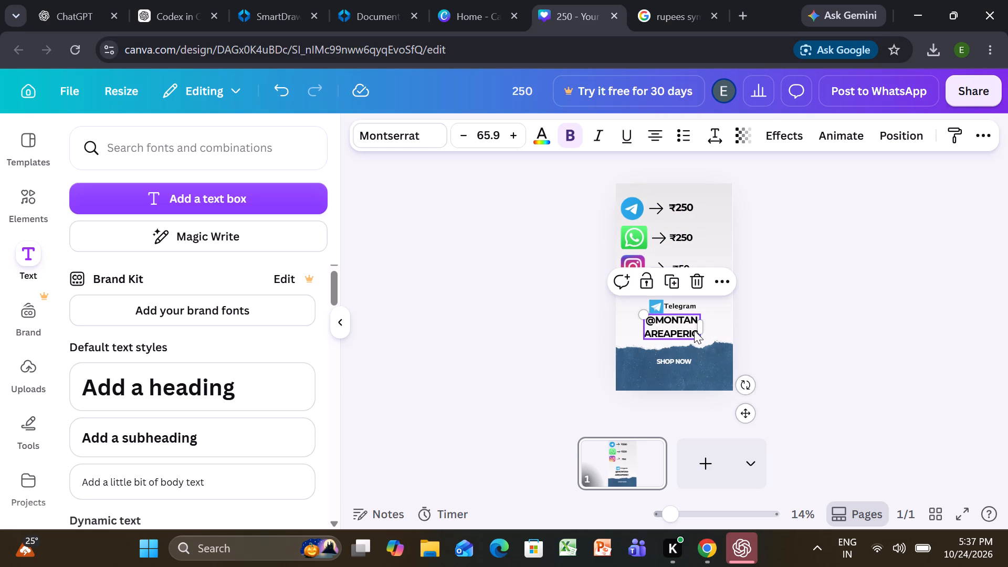
drag(705, 329, 713, 329)
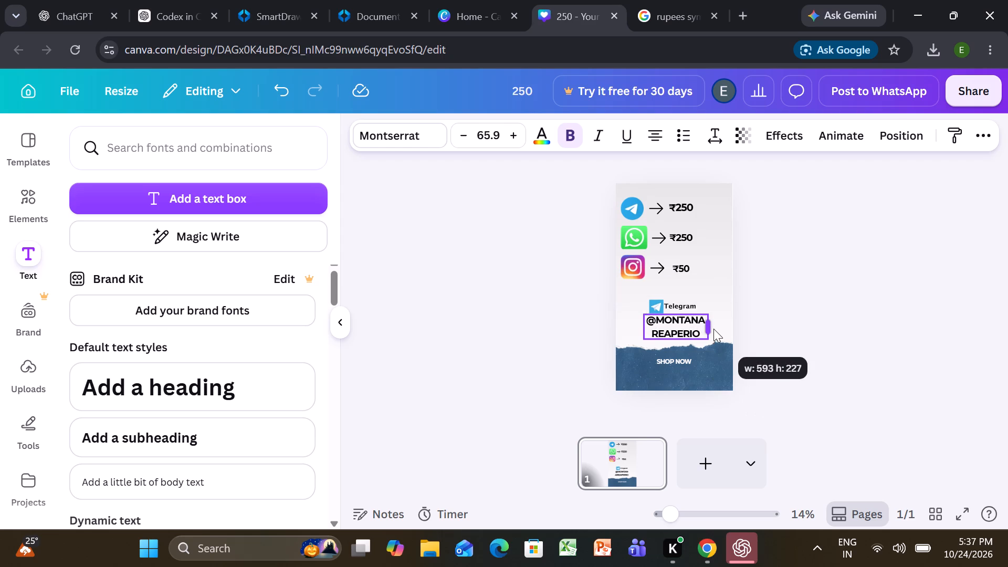
drag(713, 329, 772, 327)
drag(731, 319, 708, 321)
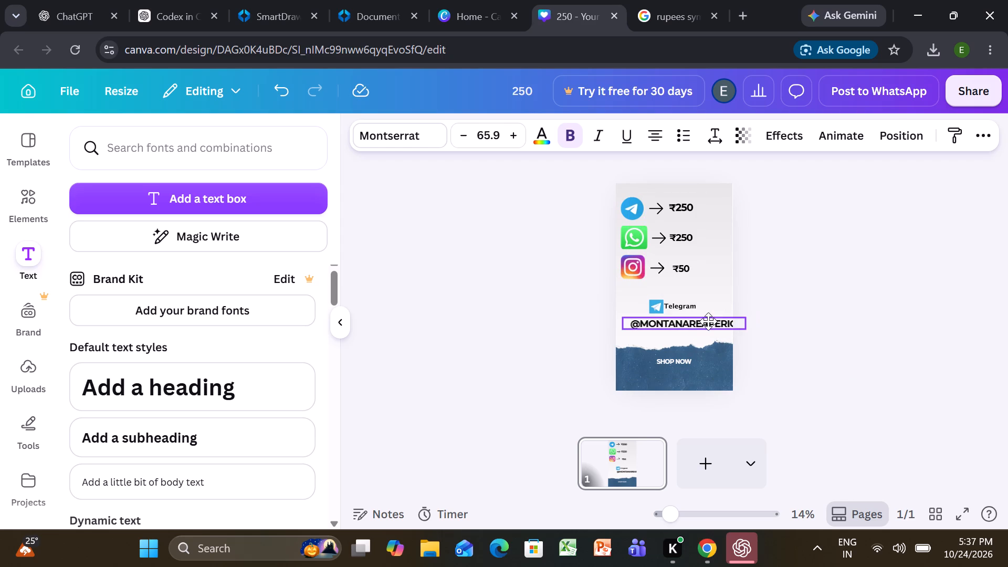
drag(708, 321, 701, 324)
click(799, 323)
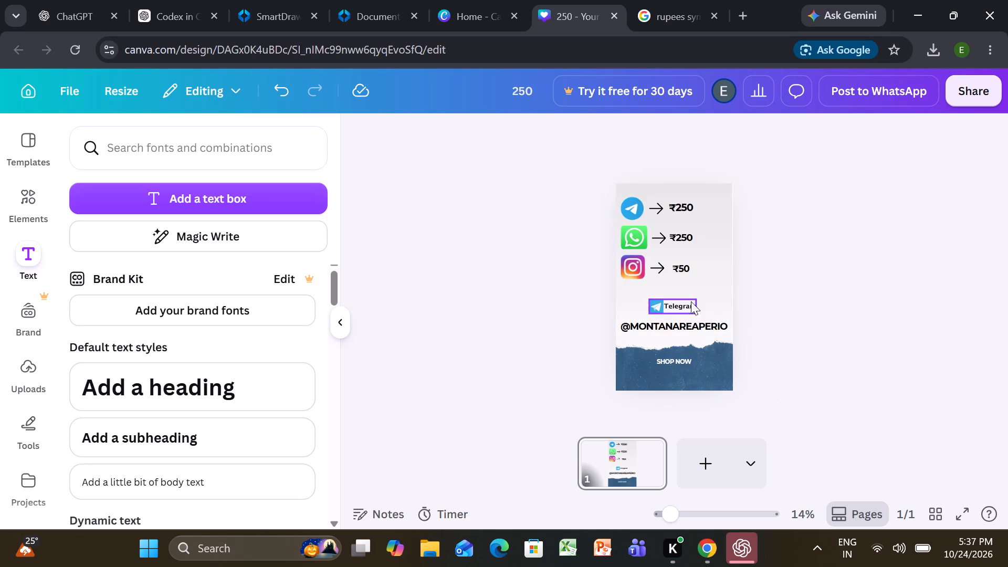
click(685, 306)
drag(698, 312, 707, 315)
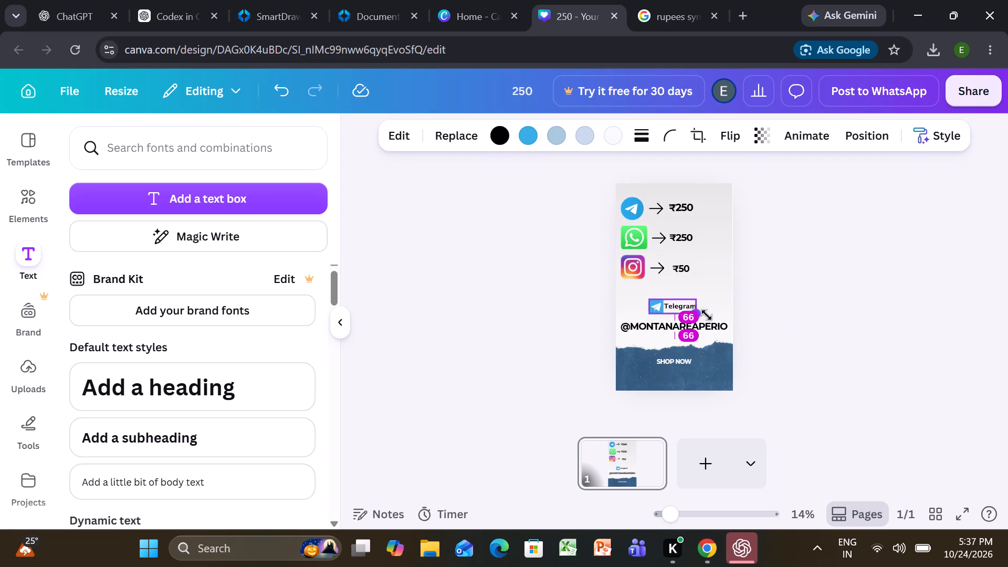
drag(707, 315, 710, 316)
click(688, 307)
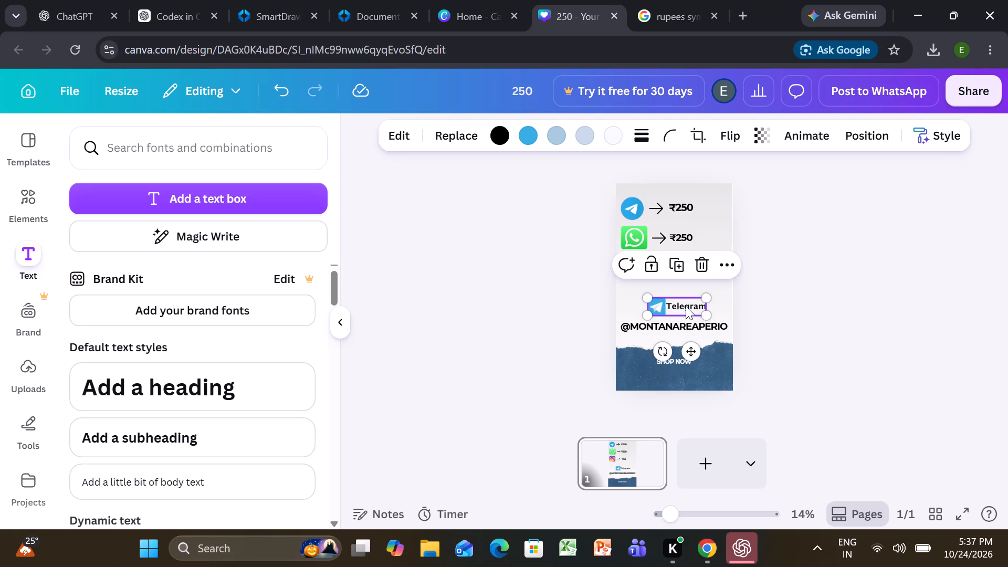
click(687, 325)
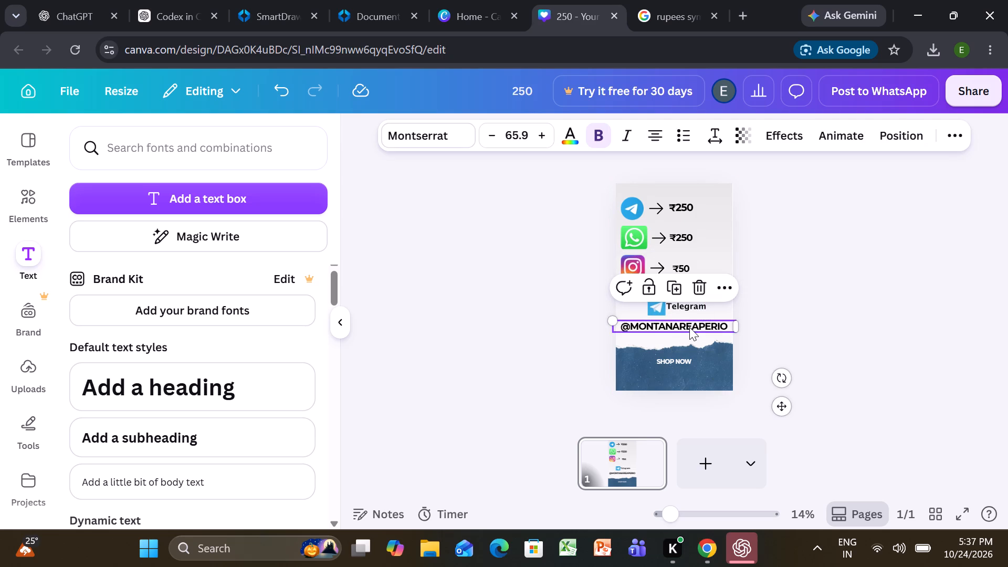
click(690, 327)
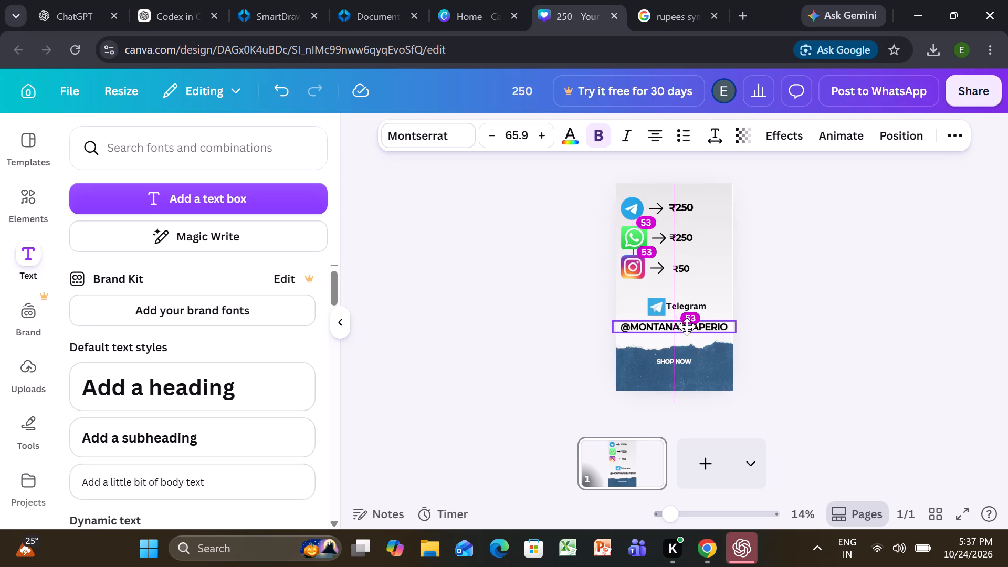
click(751, 324)
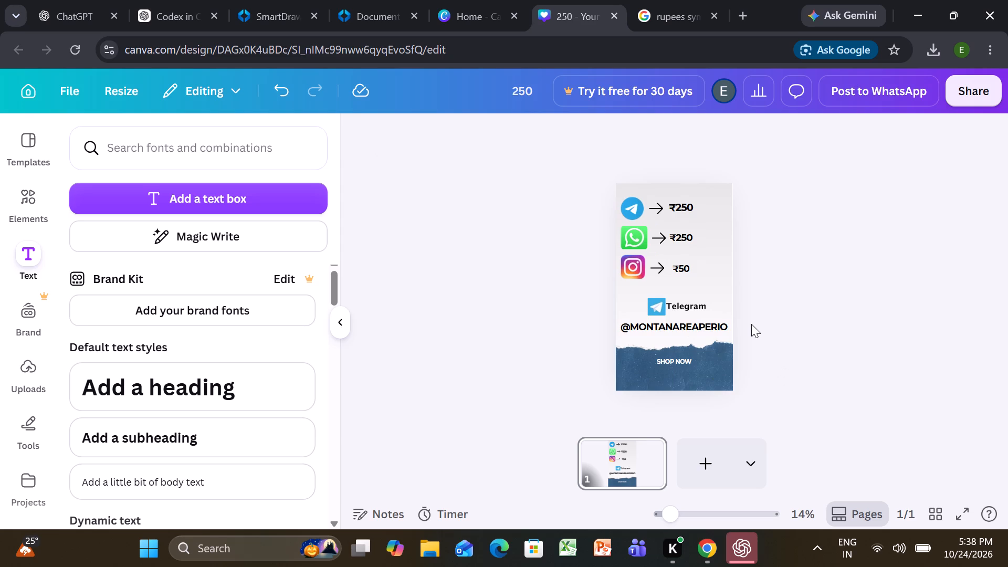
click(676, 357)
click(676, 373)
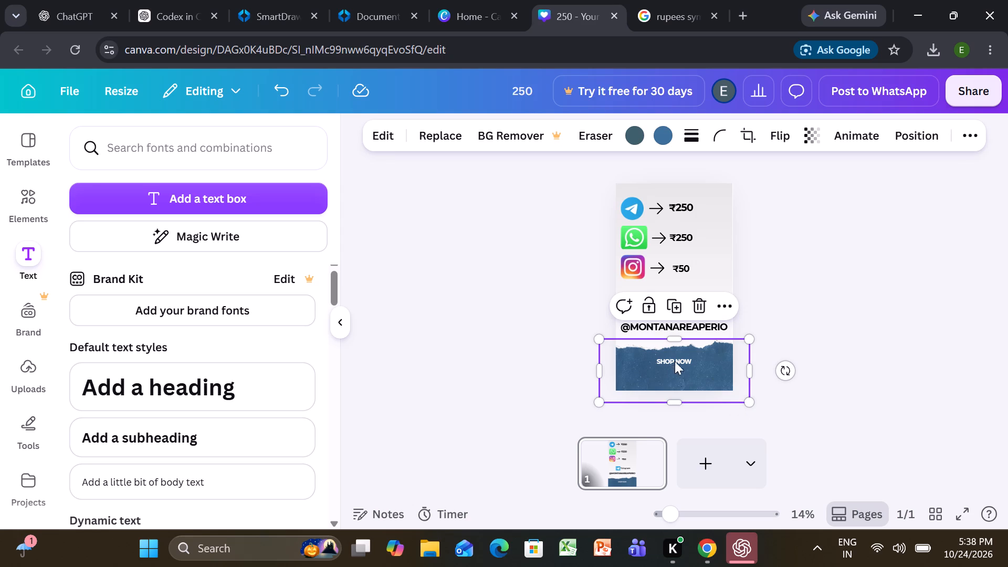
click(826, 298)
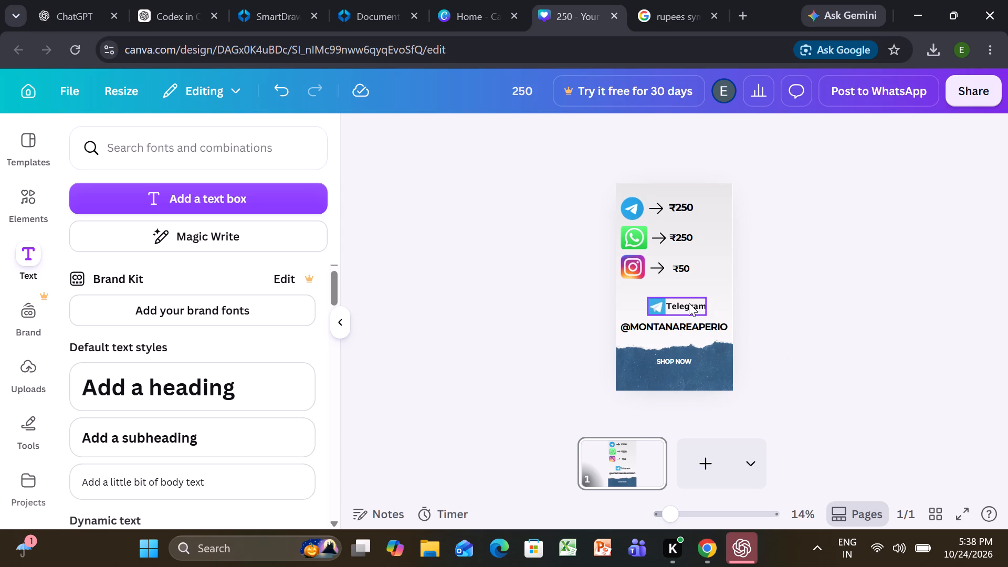
click(689, 303)
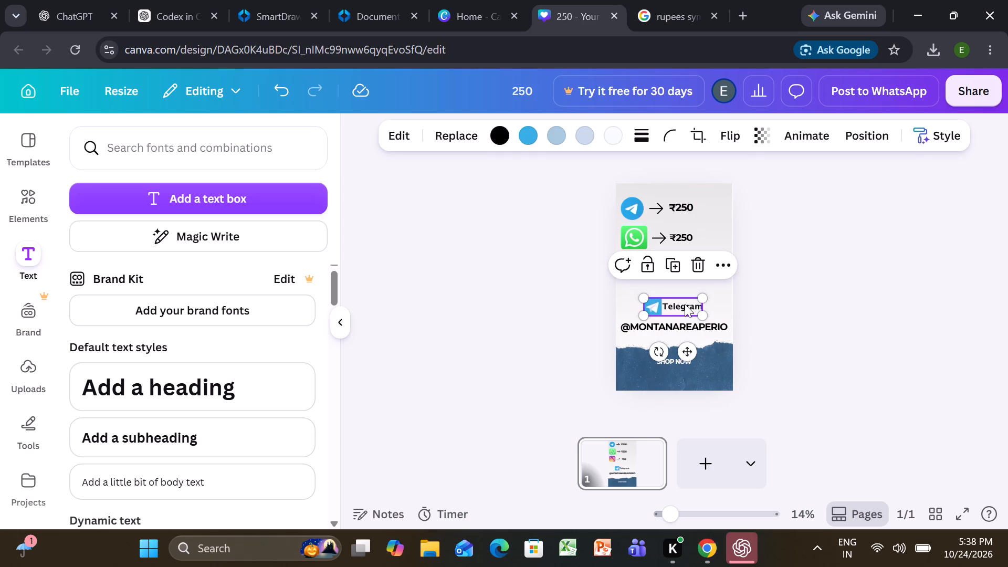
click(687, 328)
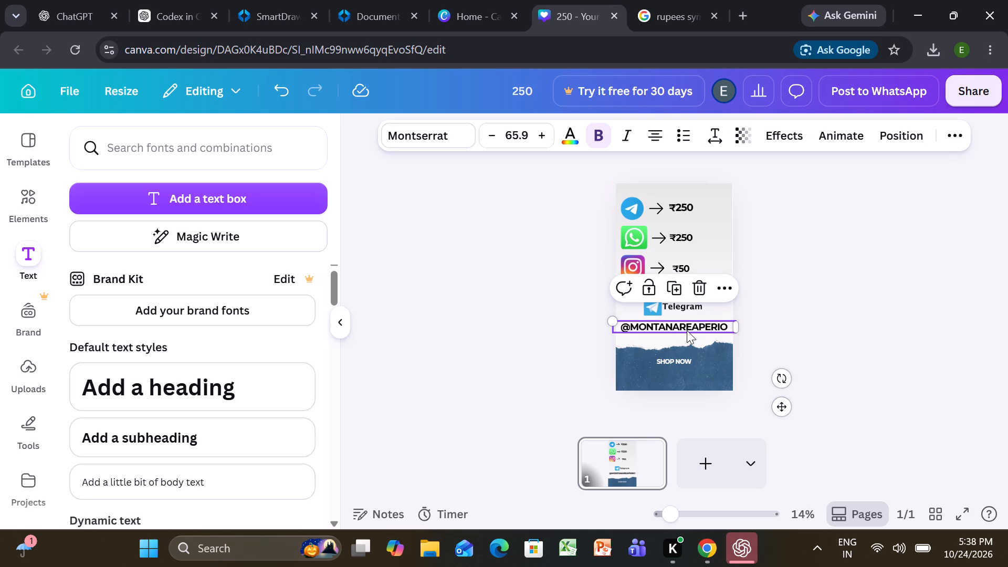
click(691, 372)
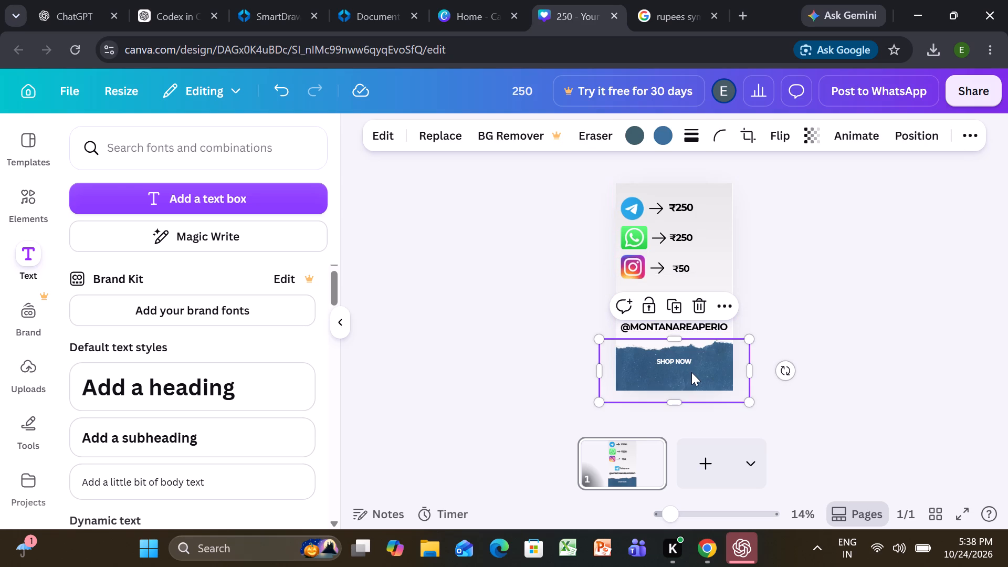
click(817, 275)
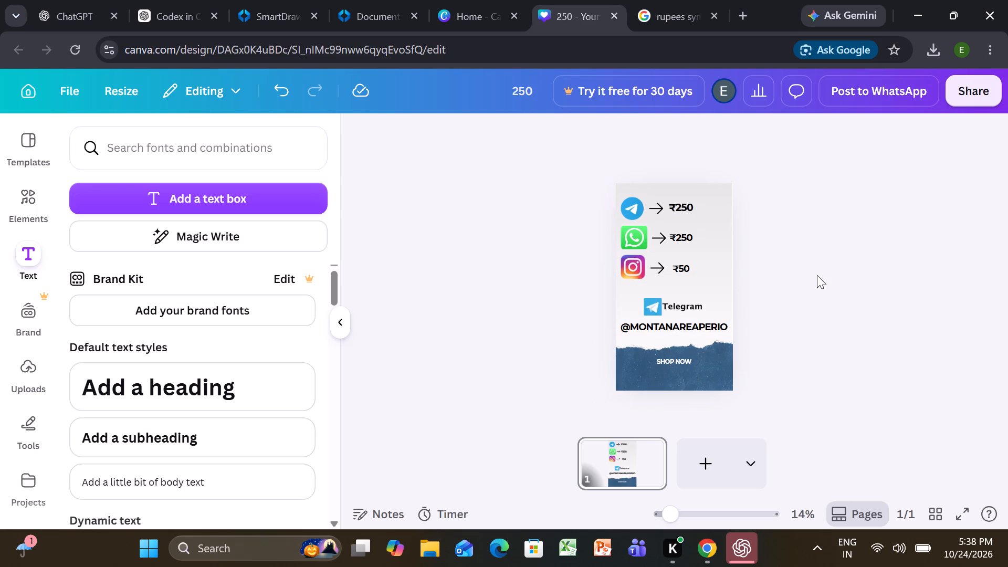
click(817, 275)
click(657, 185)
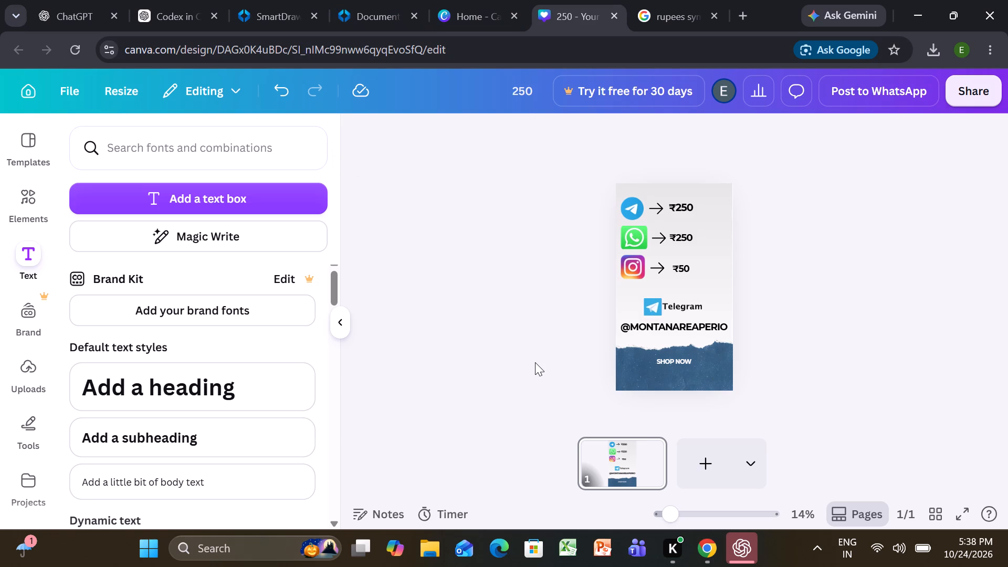
Move the Instagram row's ₹50 price, arrow and icon down to just above the Telegram label.
click(637, 264)
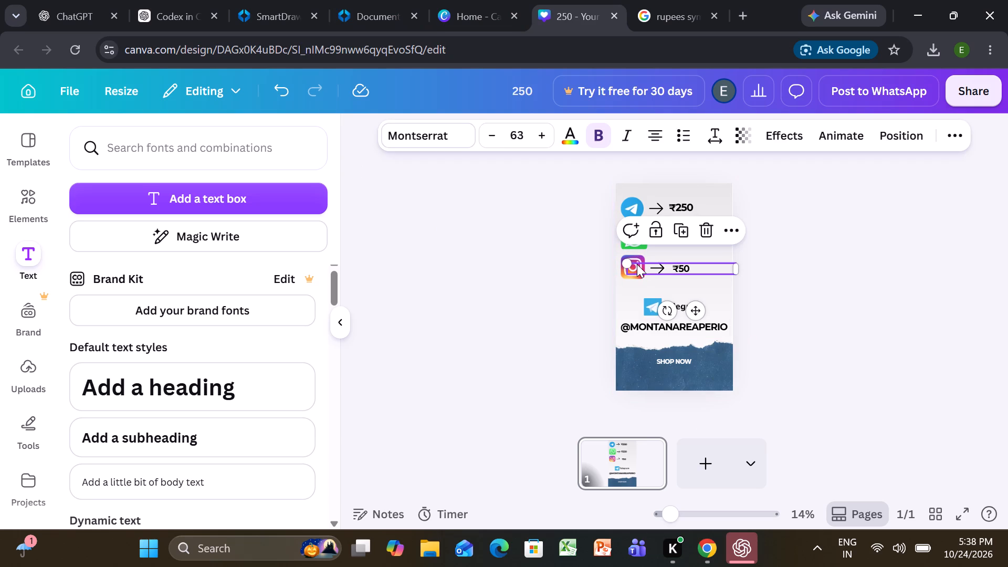
drag(637, 264, 637, 272)
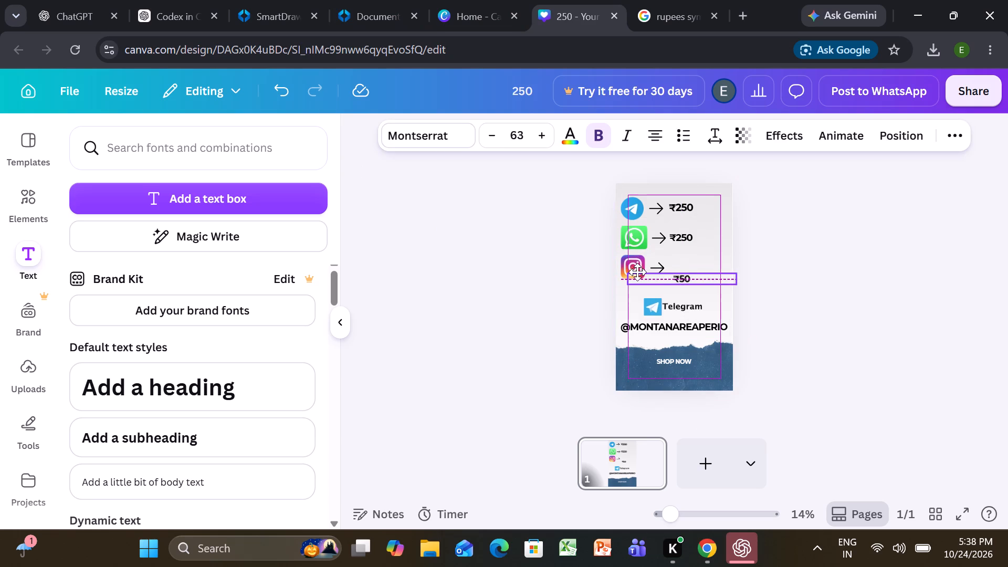
drag(637, 272, 638, 274)
drag(638, 274, 638, 272)
drag(638, 272, 638, 280)
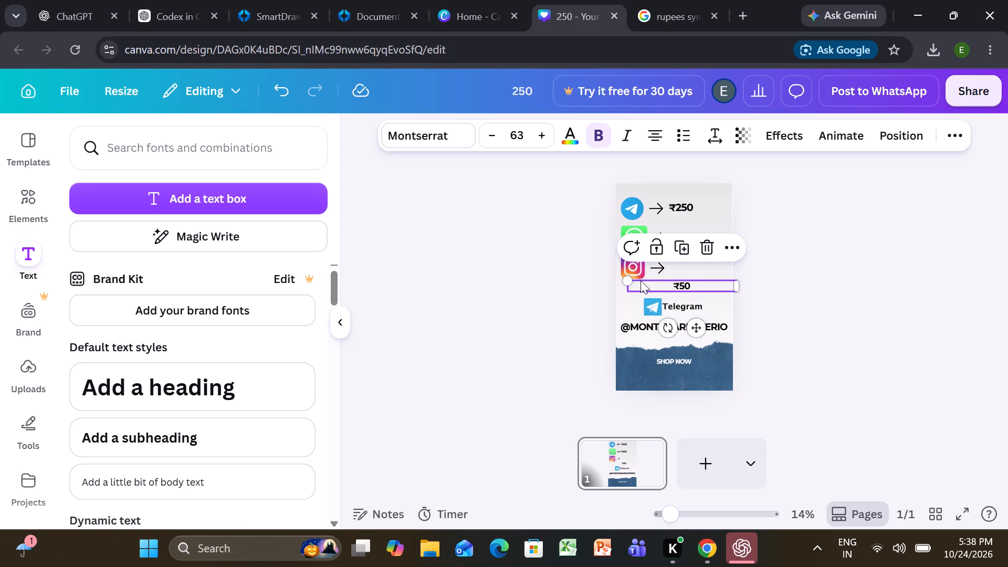
drag(653, 268, 653, 280)
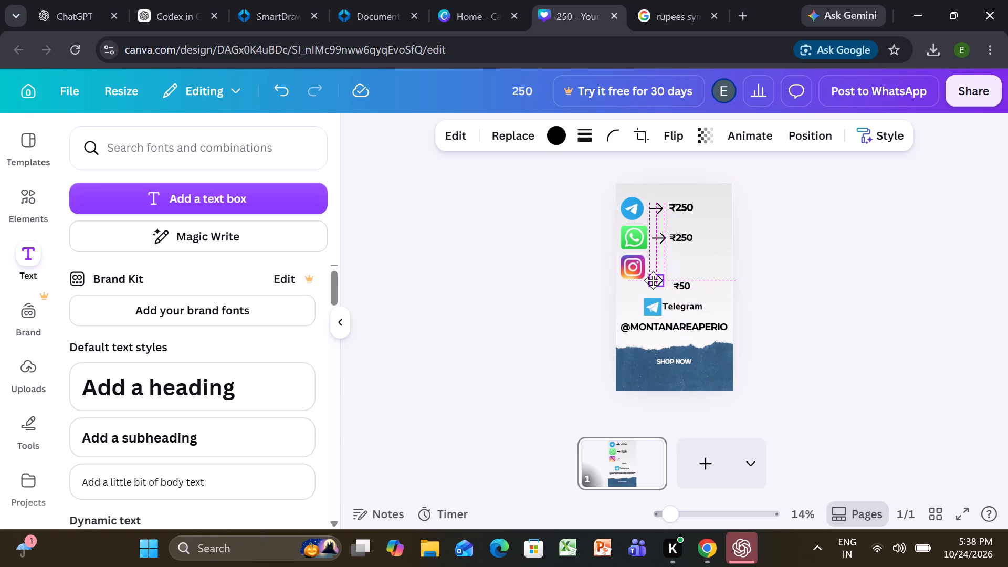
drag(653, 280, 654, 283)
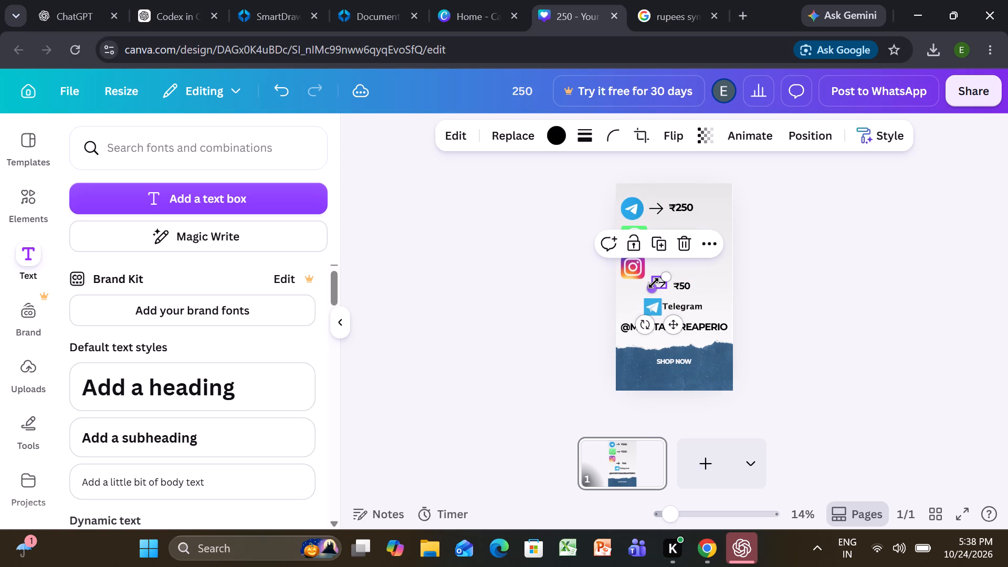
drag(638, 271, 638, 284)
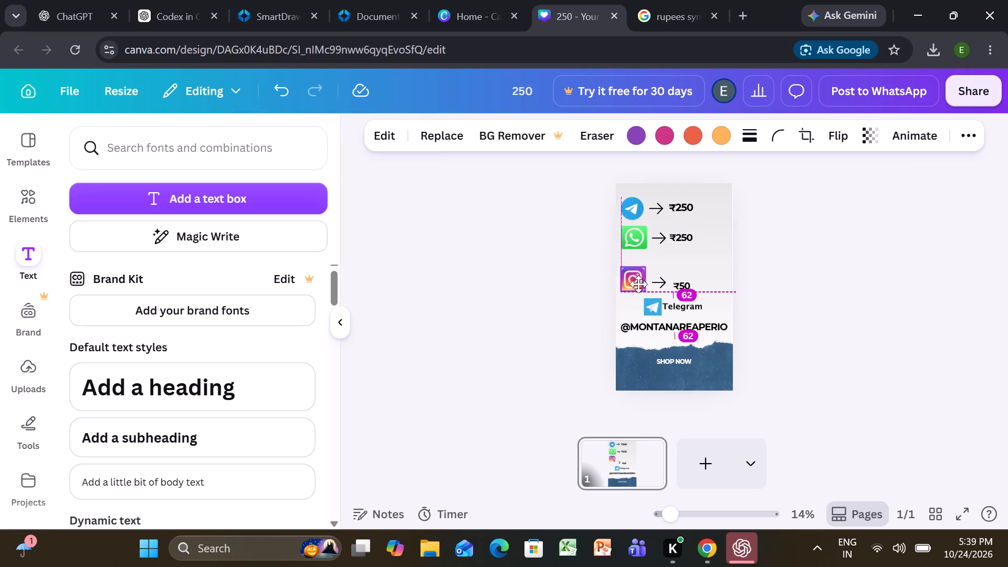
drag(638, 284, 638, 283)
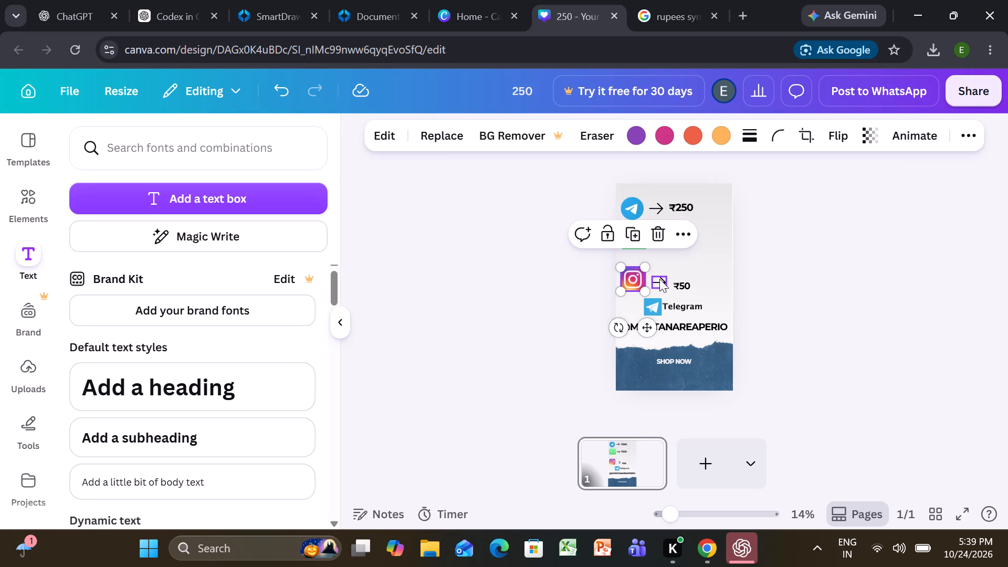
click(635, 279)
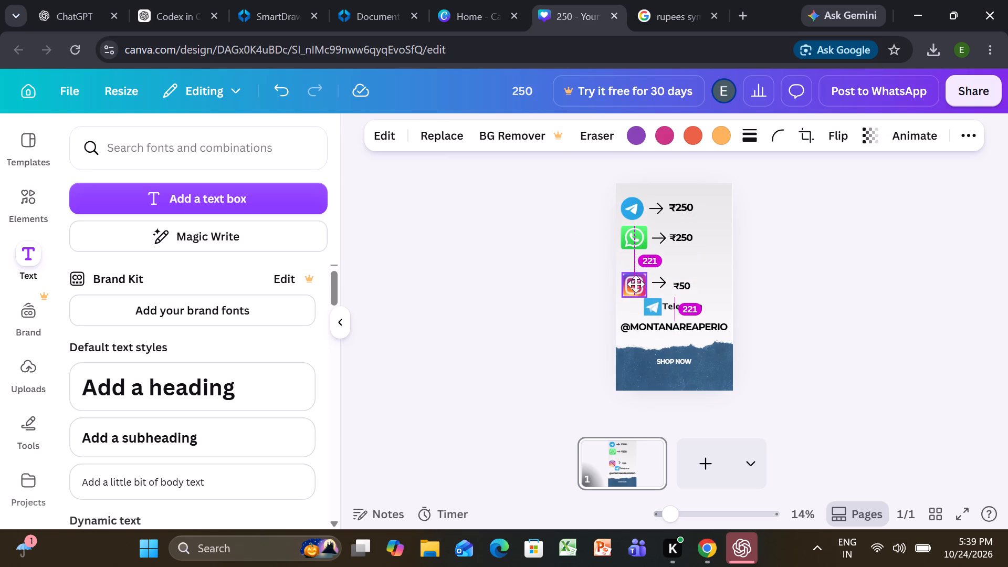
click(722, 258)
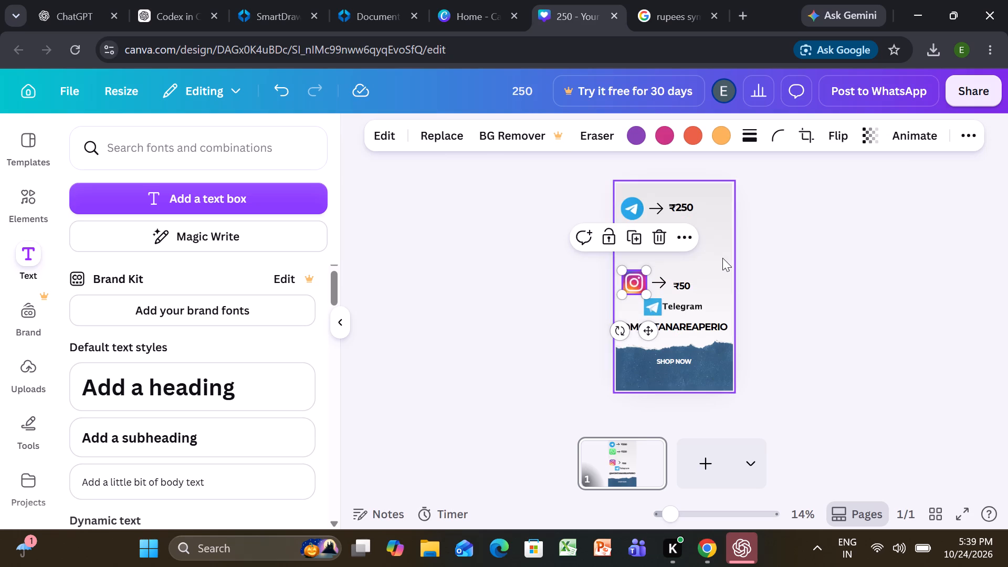
Enlarge the ₹50 price to font size 66.2 and line it up with the Instagram row's arrow.
click(689, 286)
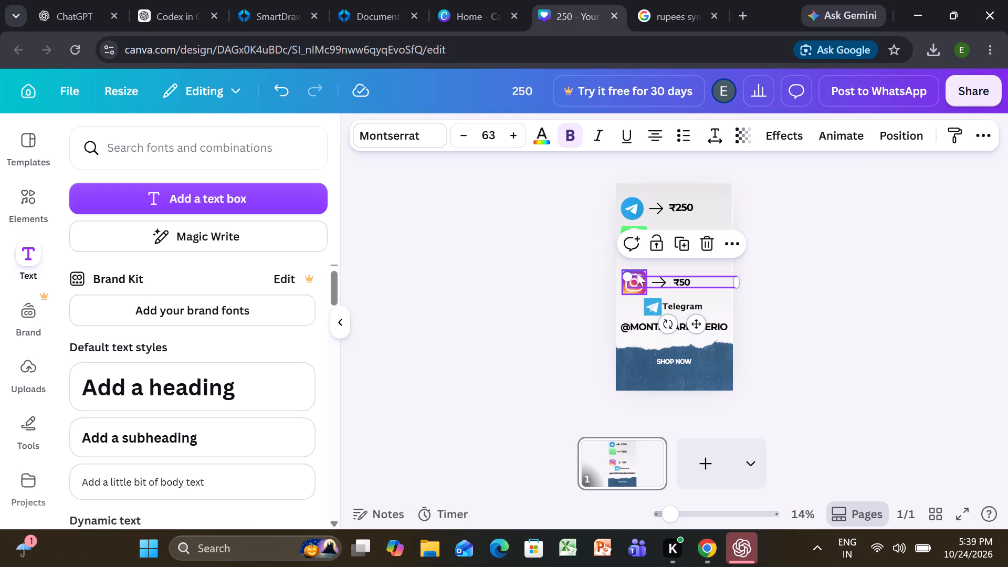
drag(628, 275, 622, 278)
click(693, 282)
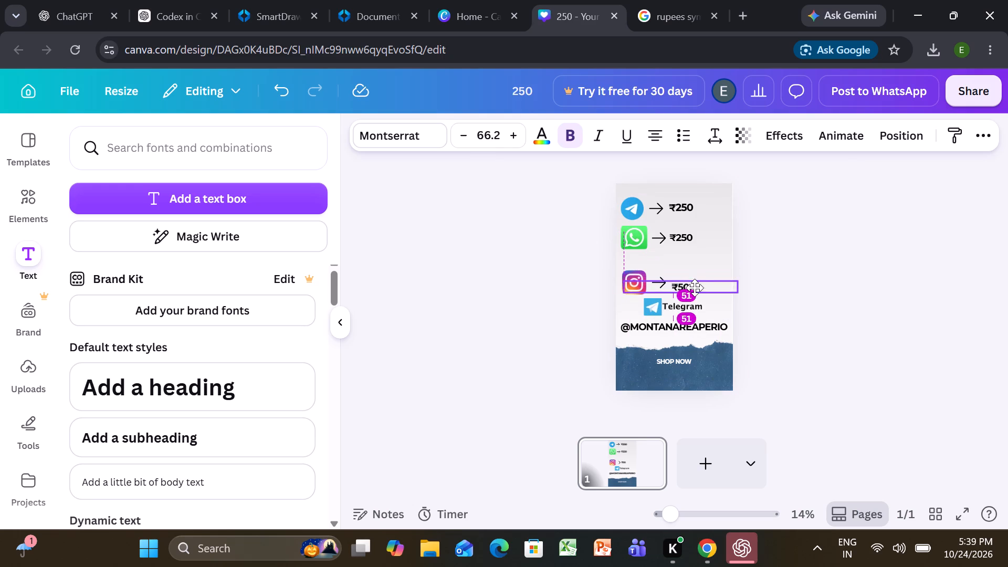
click(786, 286)
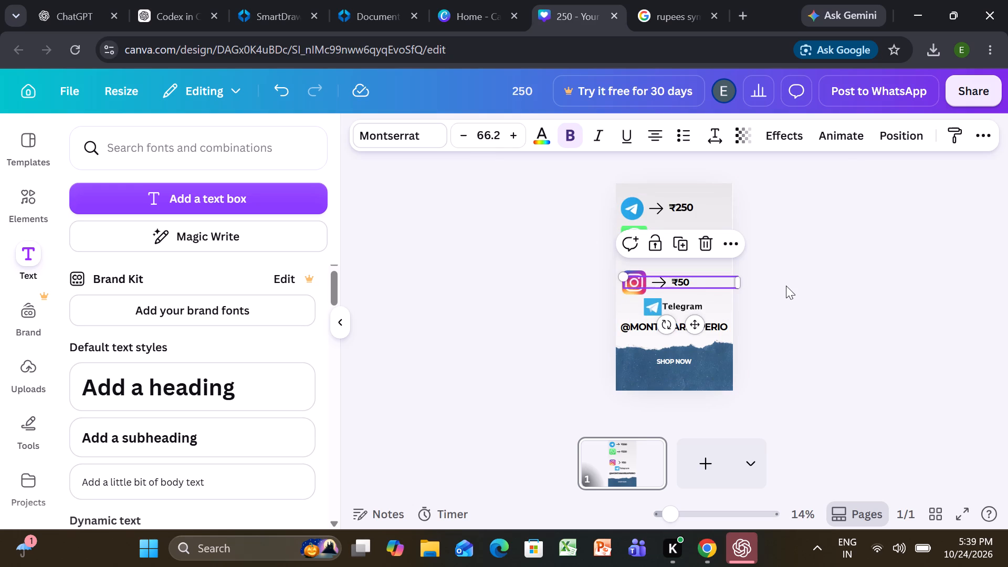
Move the WhatsApp row's ₹250 price, icon and arrow down, aligned with each other just above the Instagram row.
drag(684, 242, 686, 262)
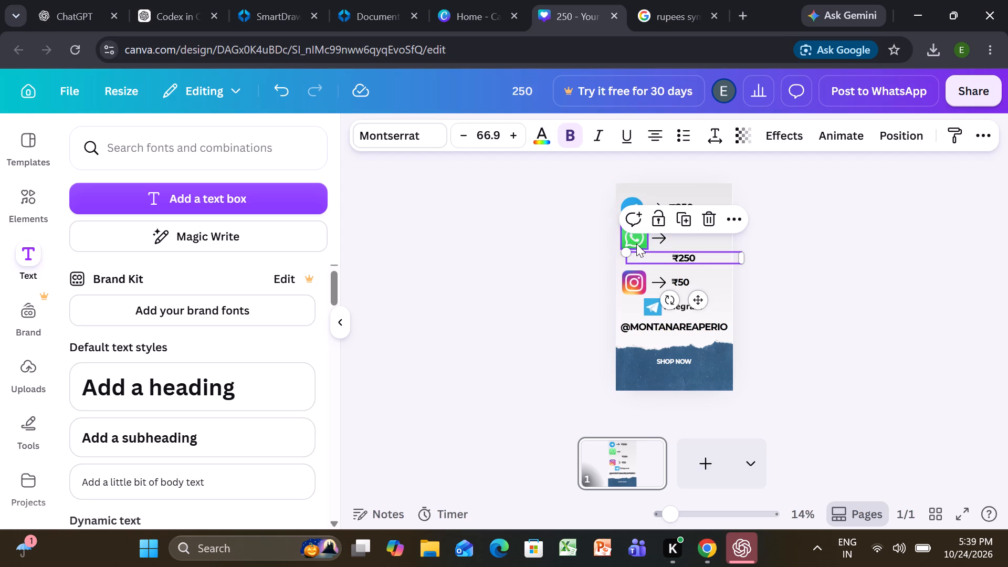
drag(636, 244, 636, 259)
drag(663, 240, 663, 251)
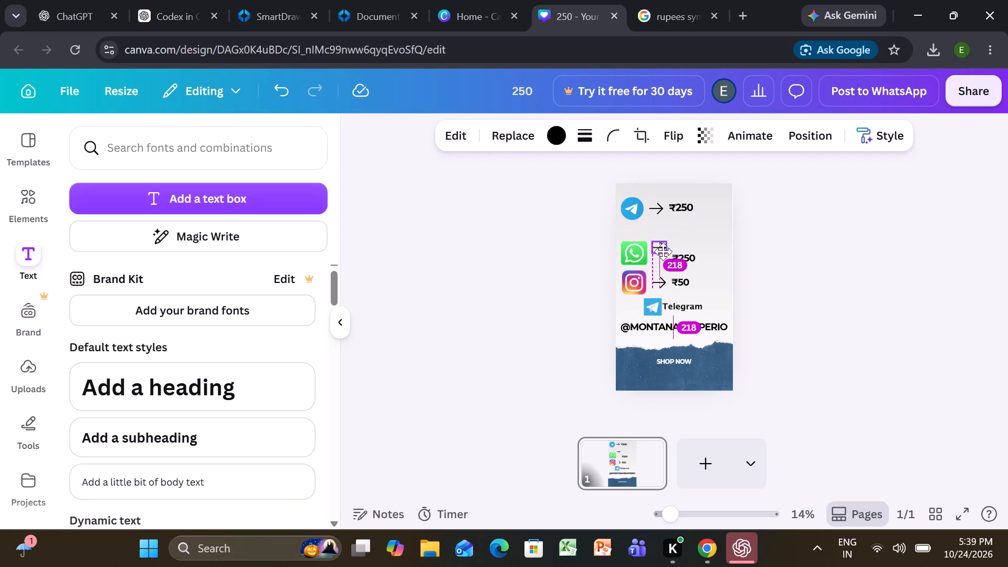
drag(663, 251, 663, 253)
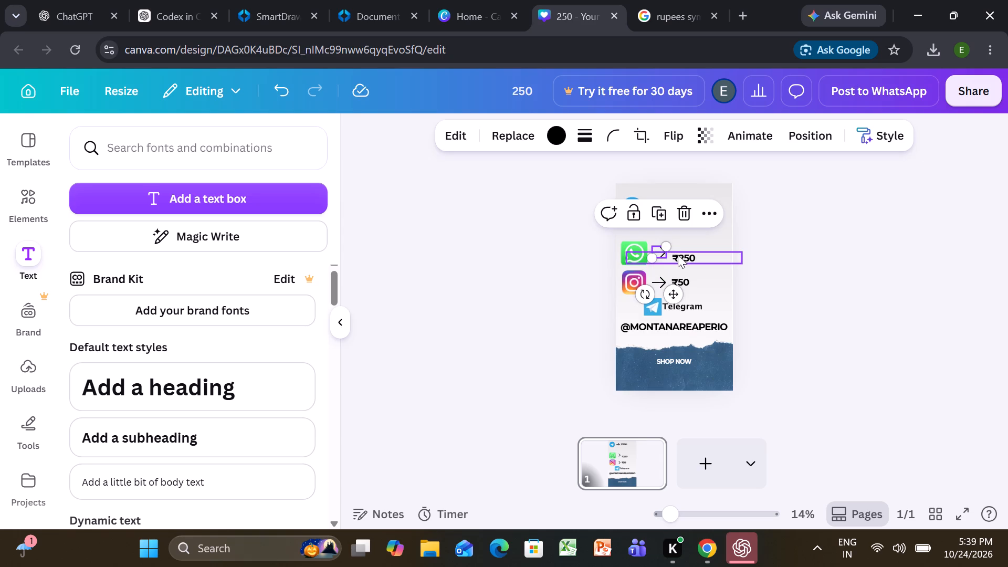
click(678, 255)
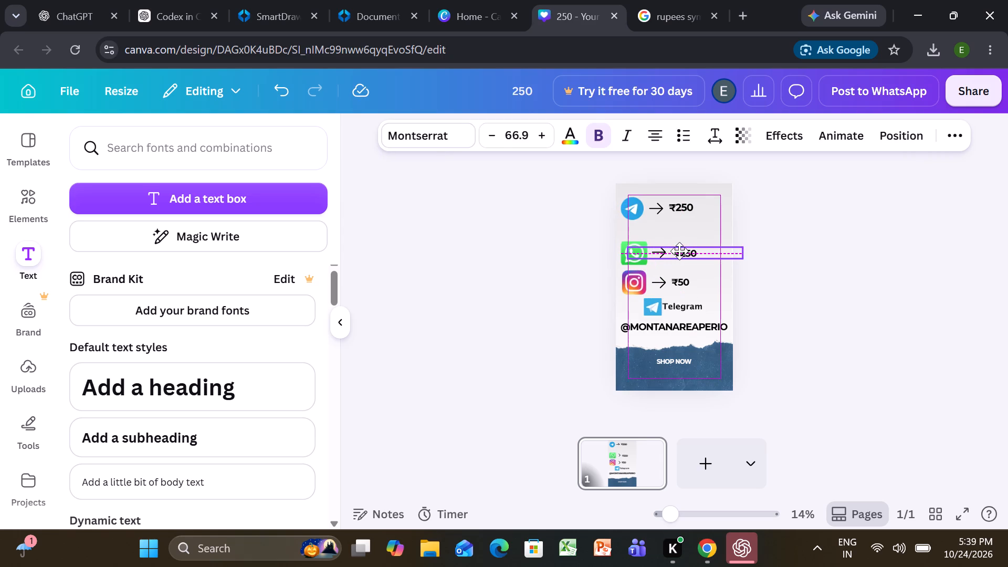
click(837, 251)
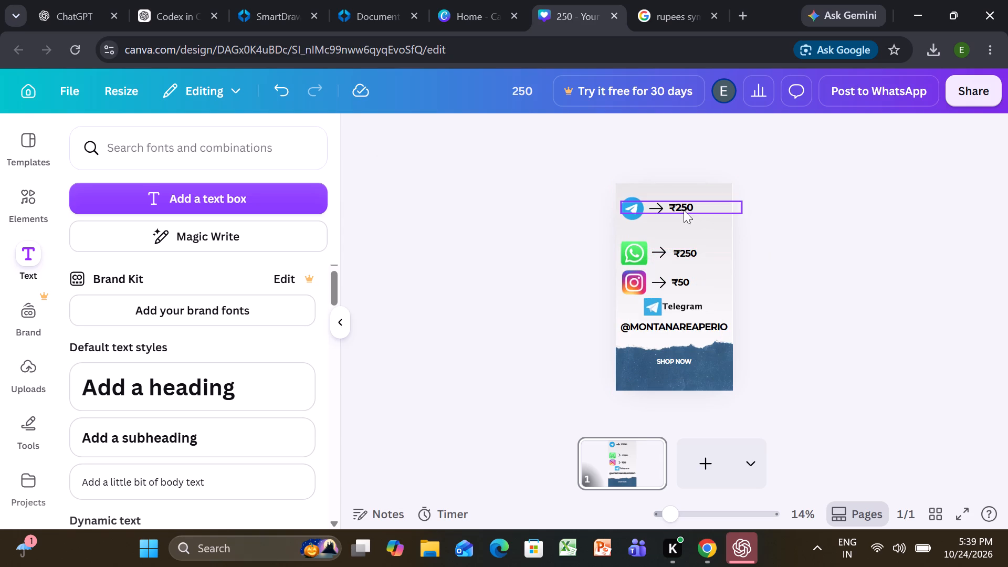
Move the top Telegram row's ₹250 price, arrow and icon down, closer to the WhatsApp row.
click(661, 208)
drag(678, 208, 679, 217)
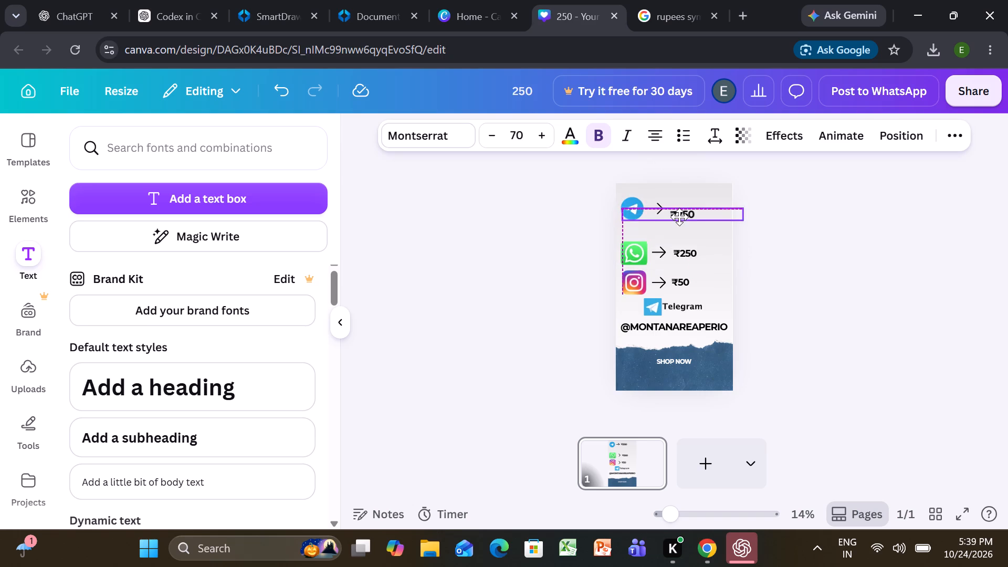
drag(679, 217, 680, 223)
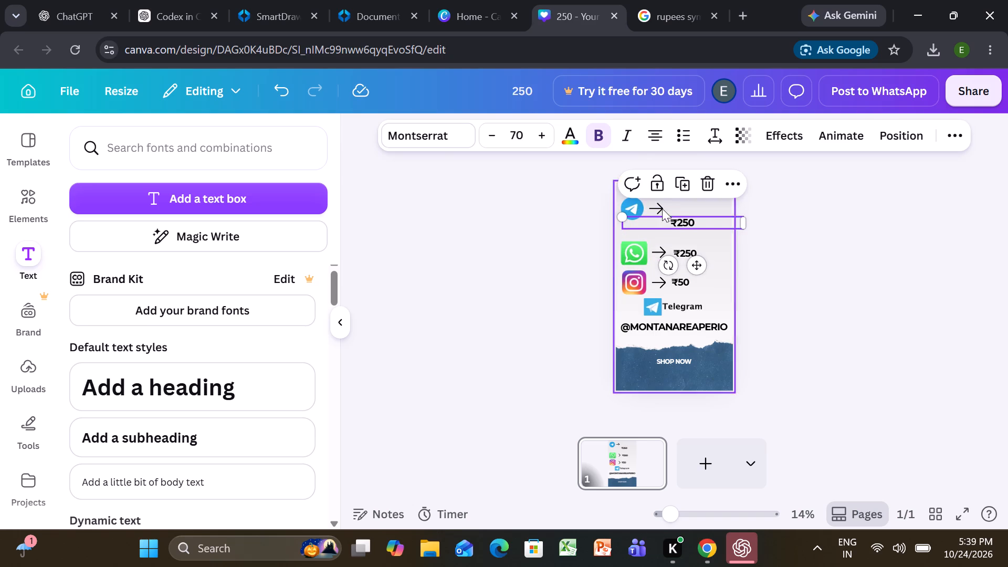
drag(659, 202, 659, 218)
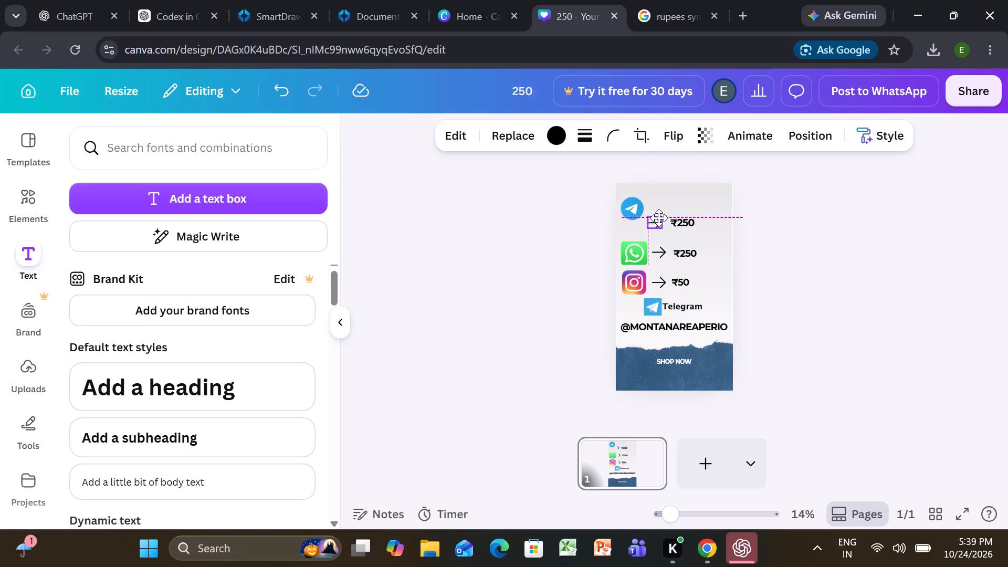
drag(659, 218, 659, 218)
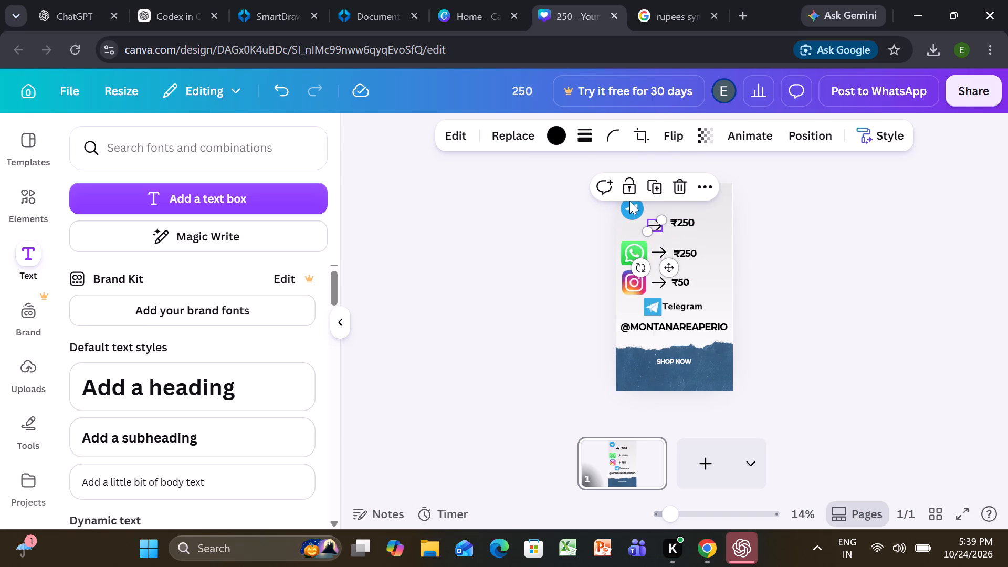
drag(631, 202, 630, 207)
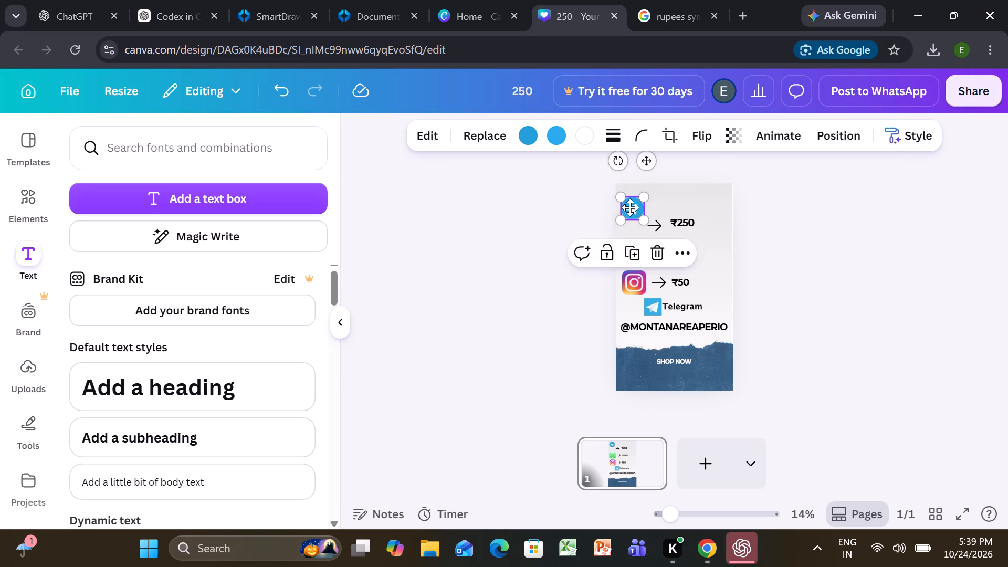
drag(630, 207, 630, 214)
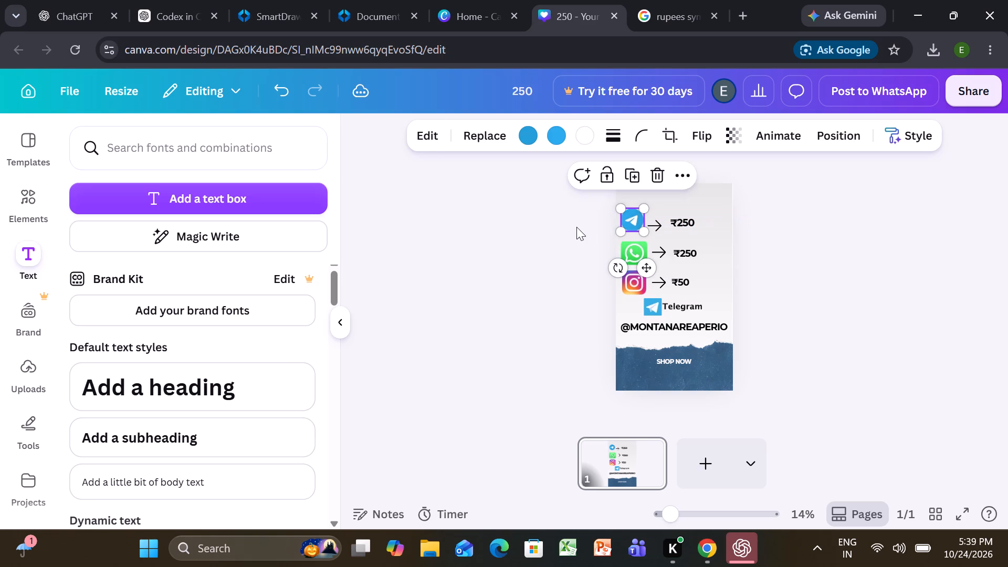
click(576, 227)
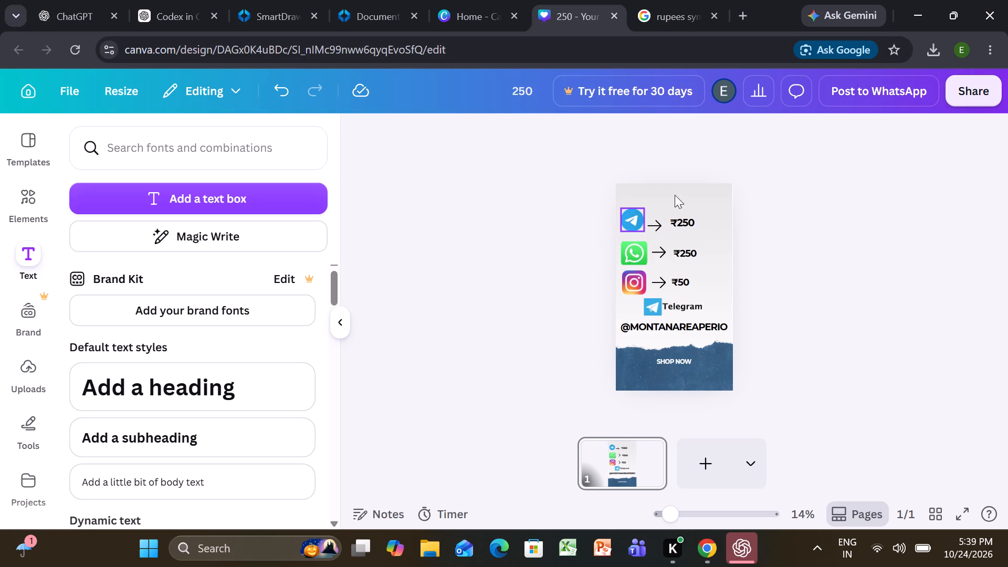
Add a text box reading "ALL ACOUNTS ARE OF PREMIUM QULITY".
click(204, 198)
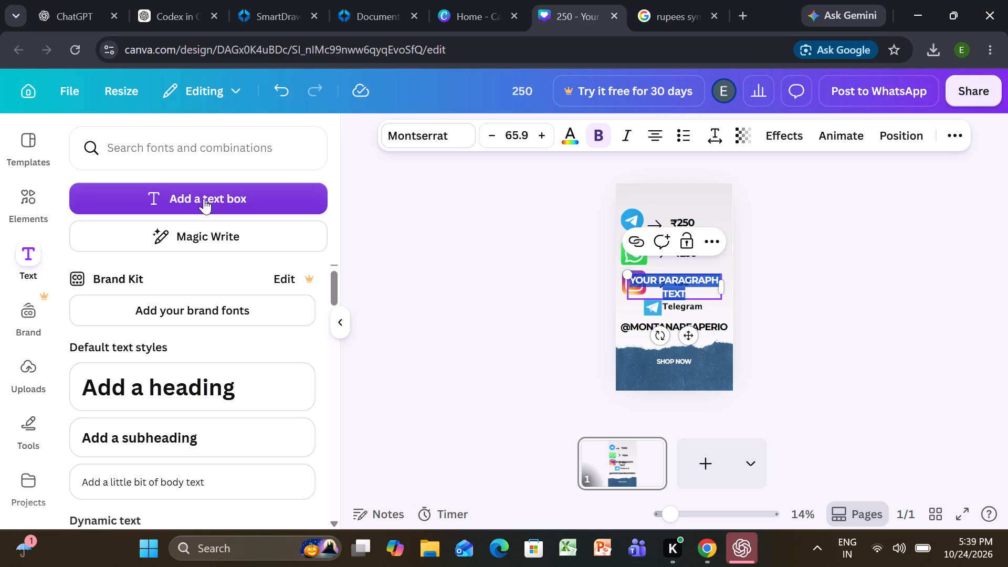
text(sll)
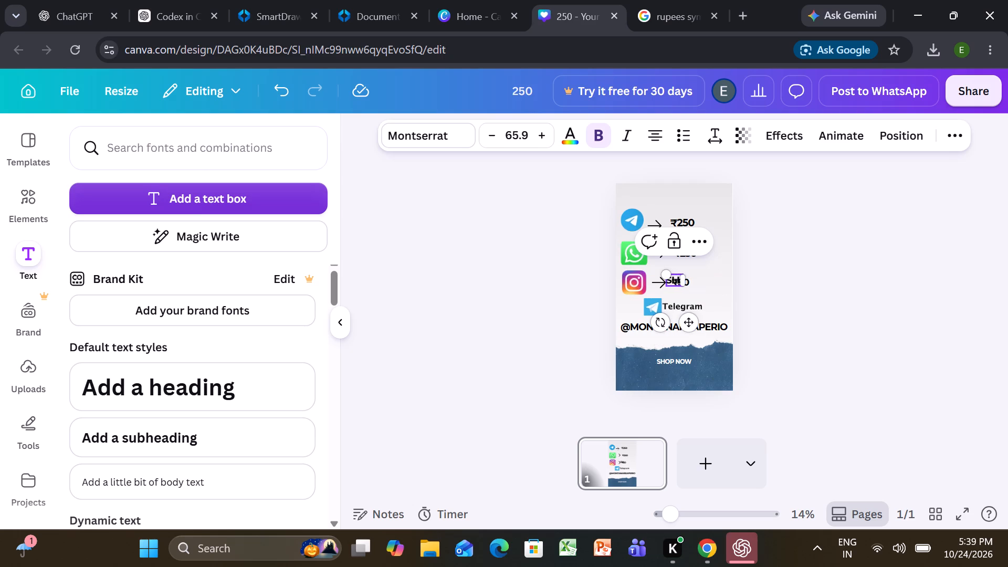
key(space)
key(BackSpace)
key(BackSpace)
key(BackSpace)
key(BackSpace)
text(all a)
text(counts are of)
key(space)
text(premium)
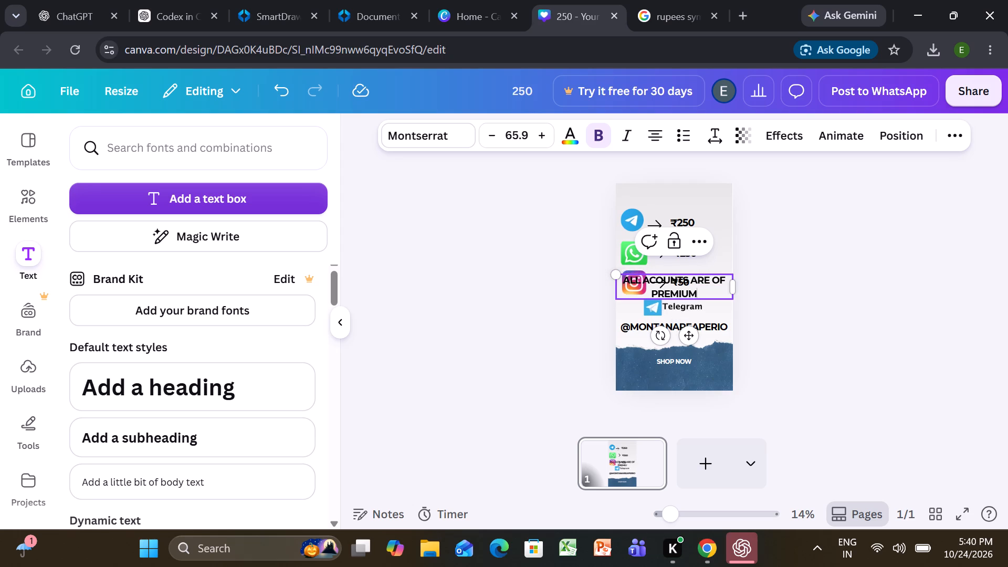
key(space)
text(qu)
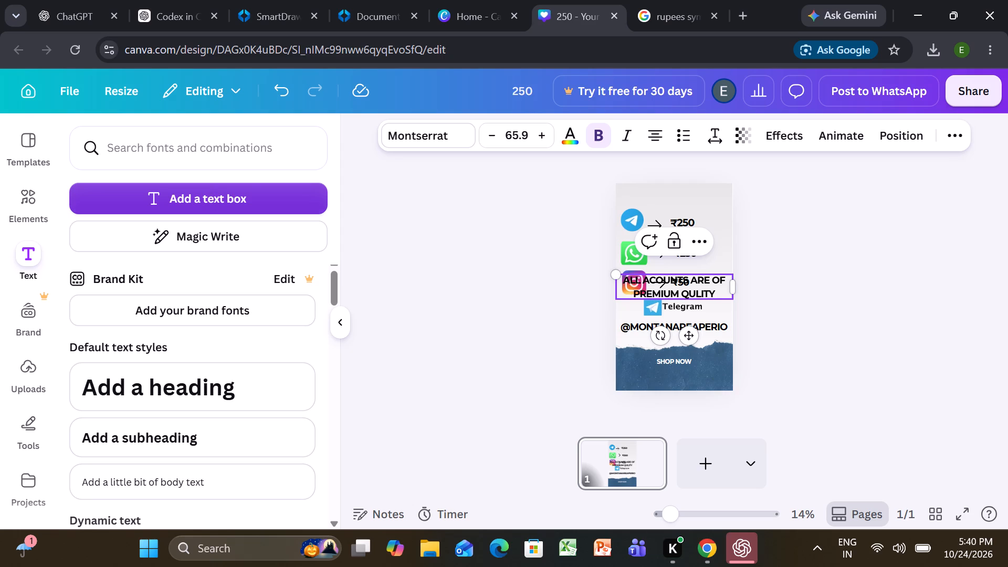
Move the premium quality text to the top of the page, above the Telegram price row.
drag(656, 285, 658, 244)
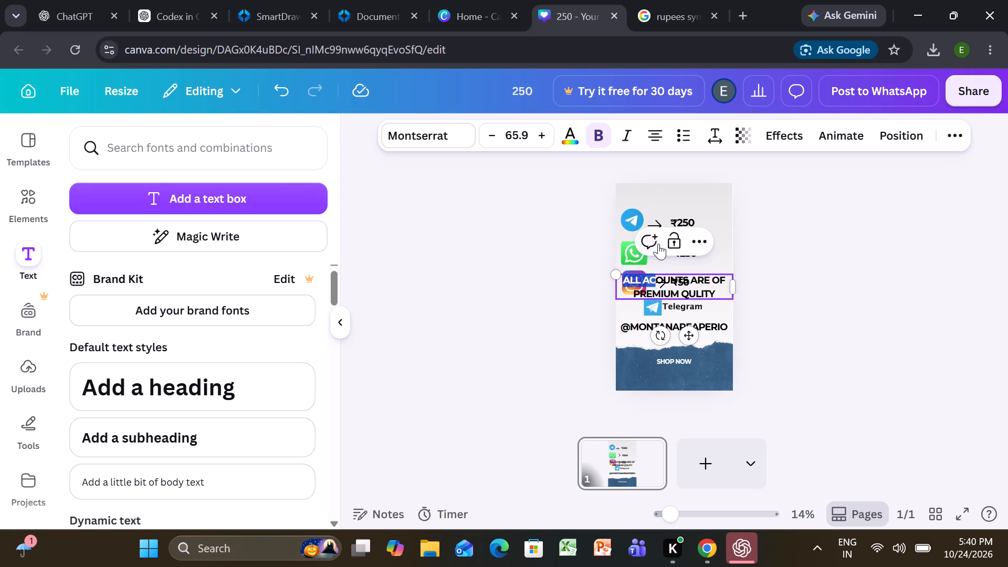
drag(658, 244, 657, 233)
drag(727, 300, 728, 213)
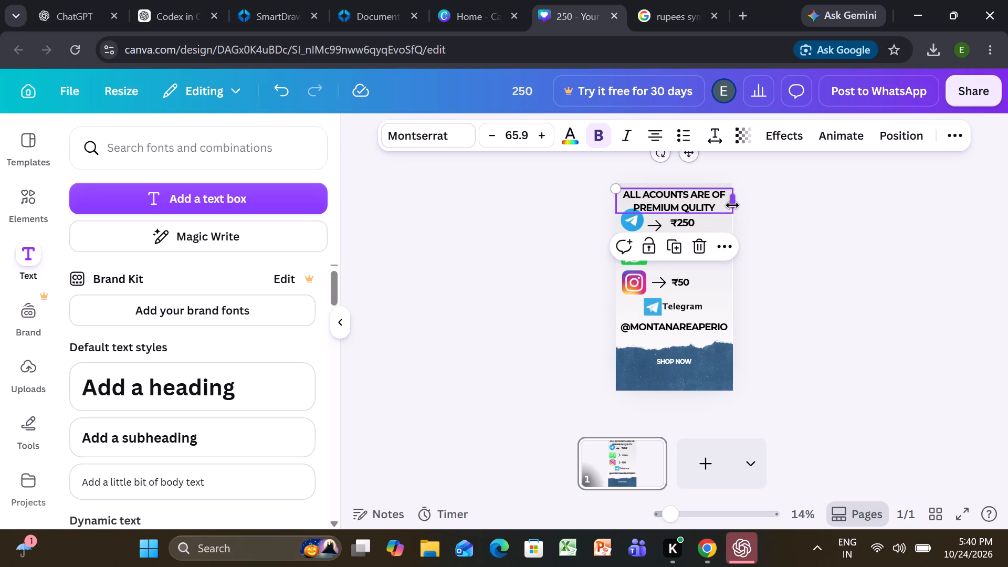
Shrink the "ALL ACOUNTS ARE OF PREMIUM QULITY" heading to size 62.4 and reposition it near the page's upper edge.
drag(618, 190, 624, 195)
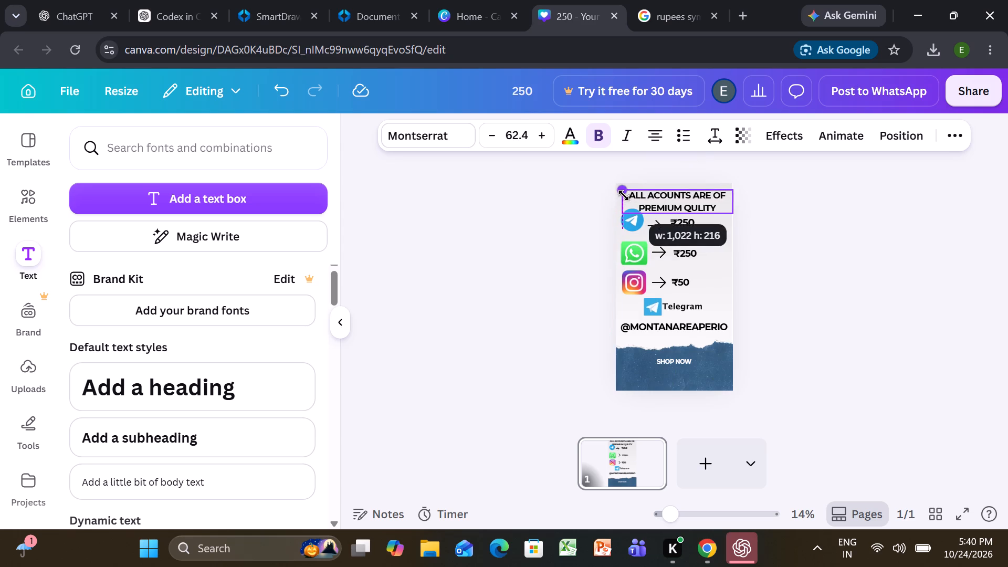
drag(624, 195, 624, 196)
click(655, 202)
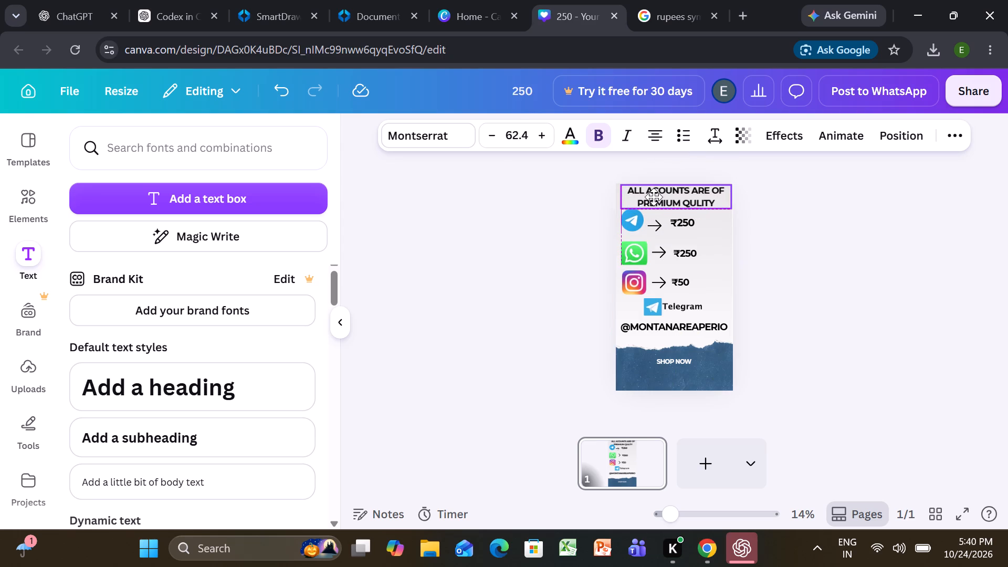
click(812, 200)
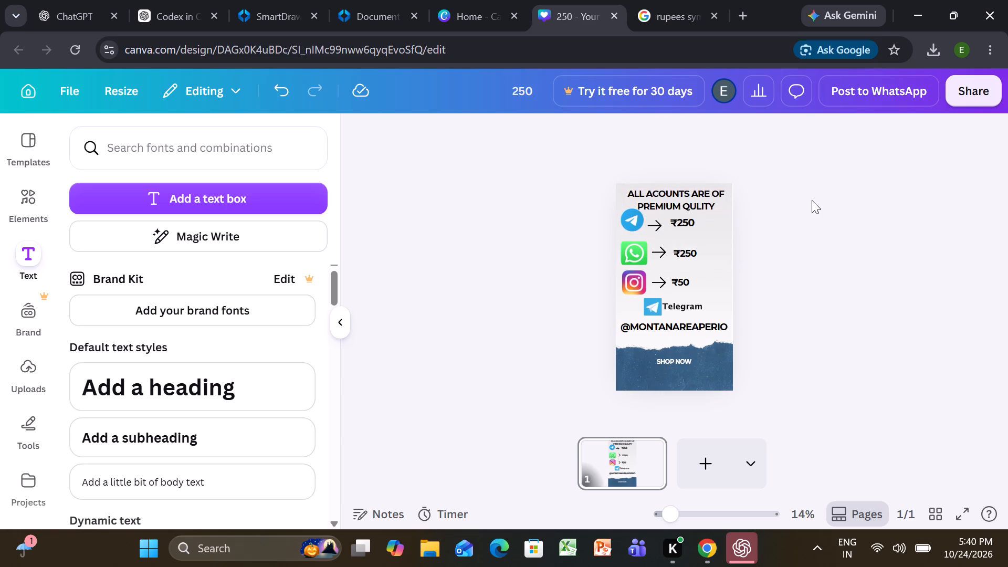
Open the heading text for editing at the word "ACOUNTS".
click(697, 190)
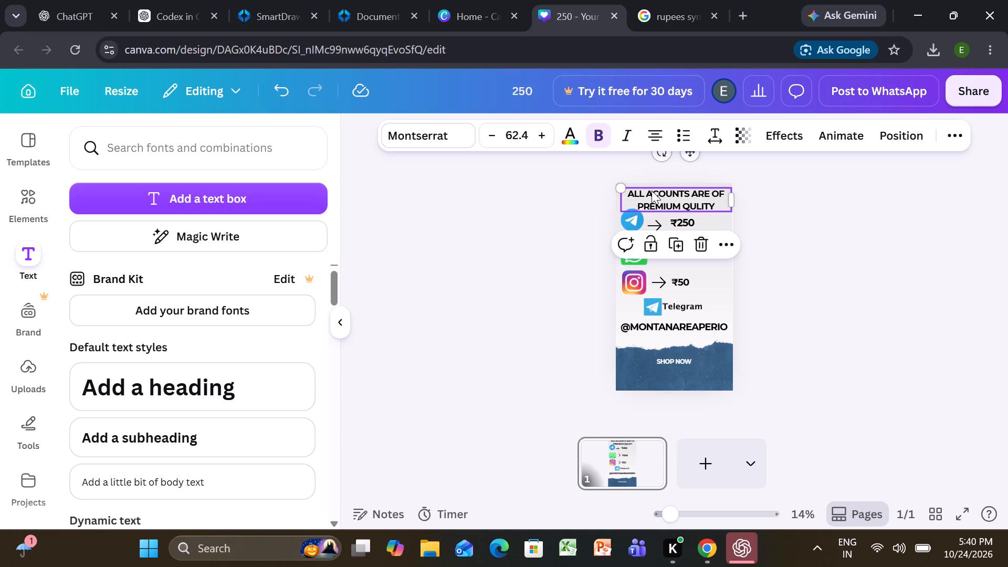
double_click(652, 191)
click(652, 191)
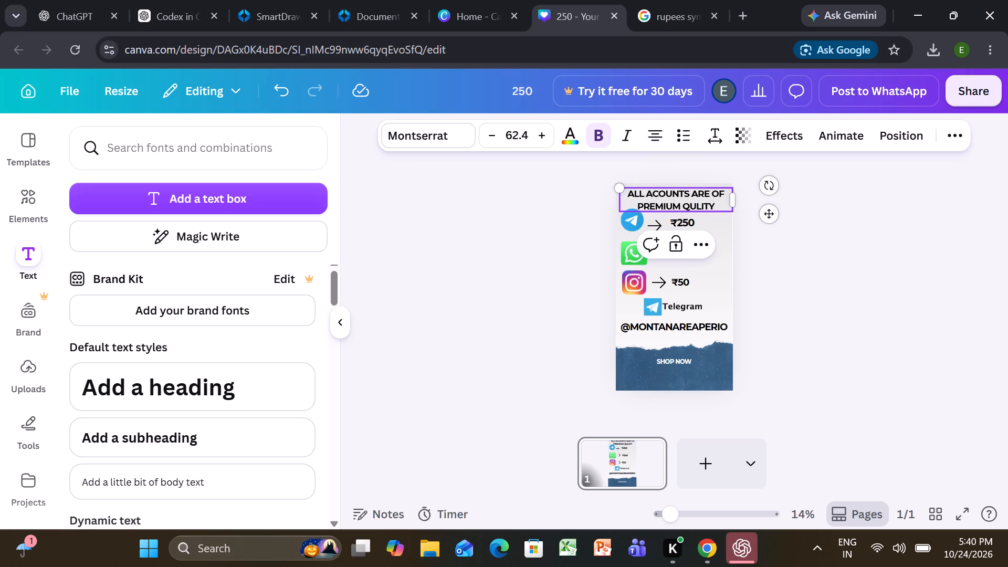
Correct the misspelled word "ACOUNTS" in the heading to "ACCOUNTS".
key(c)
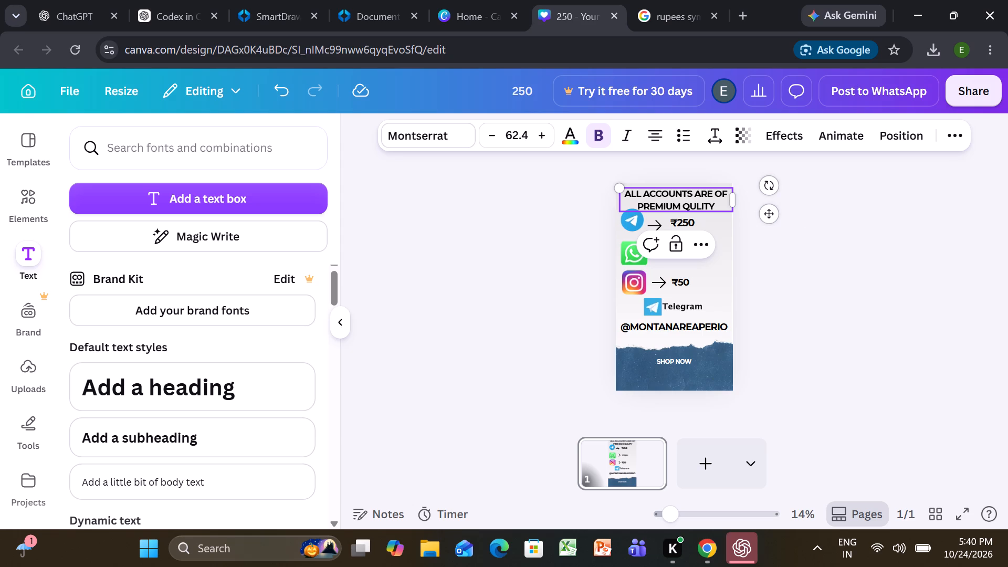
click(511, 226)
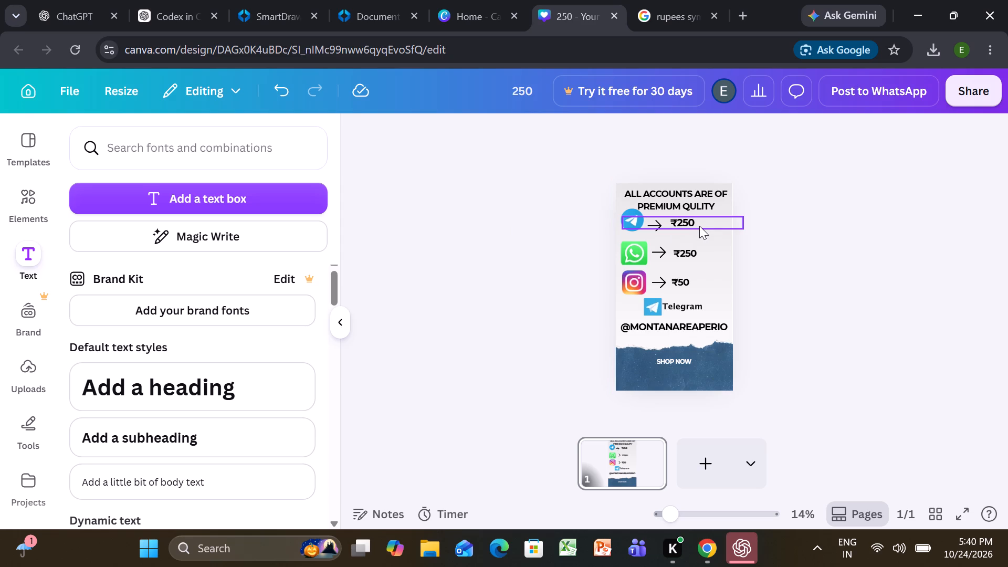
Move the Telegram ₹250, WhatsApp ₹250 and Instagram ₹50 price texts closer to their arrows so they line up.
drag(698, 226, 693, 228)
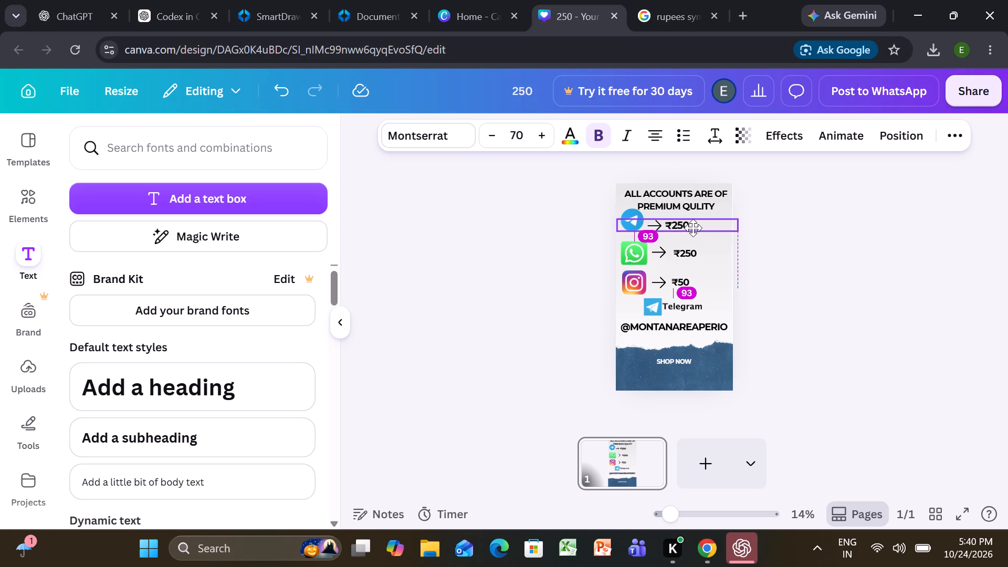
click(796, 267)
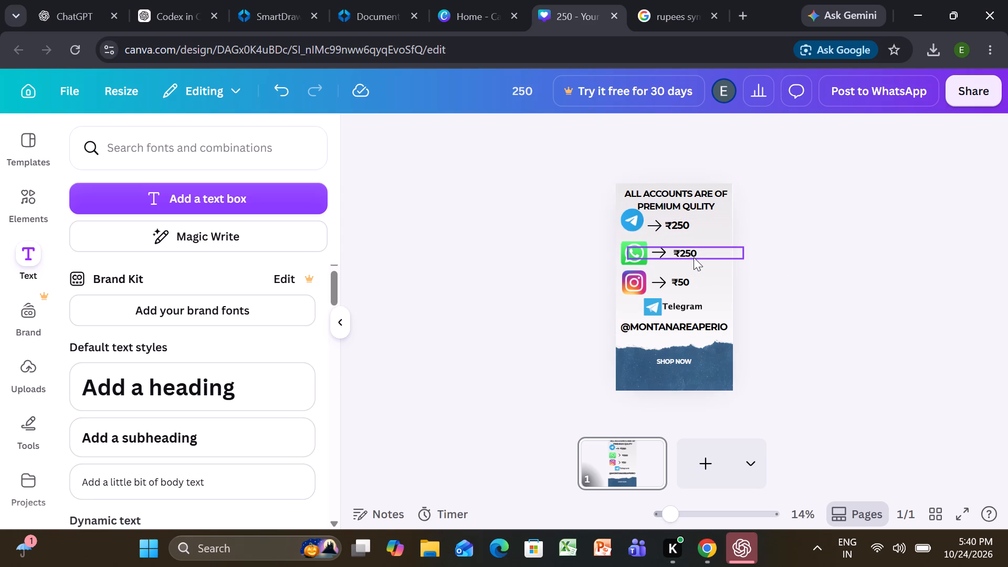
click(693, 257)
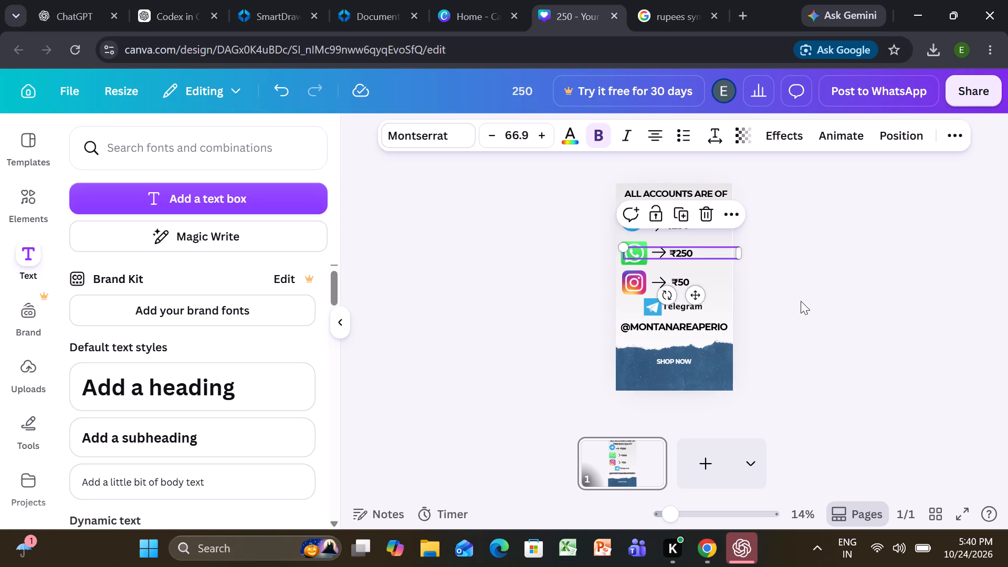
click(801, 301)
click(688, 286)
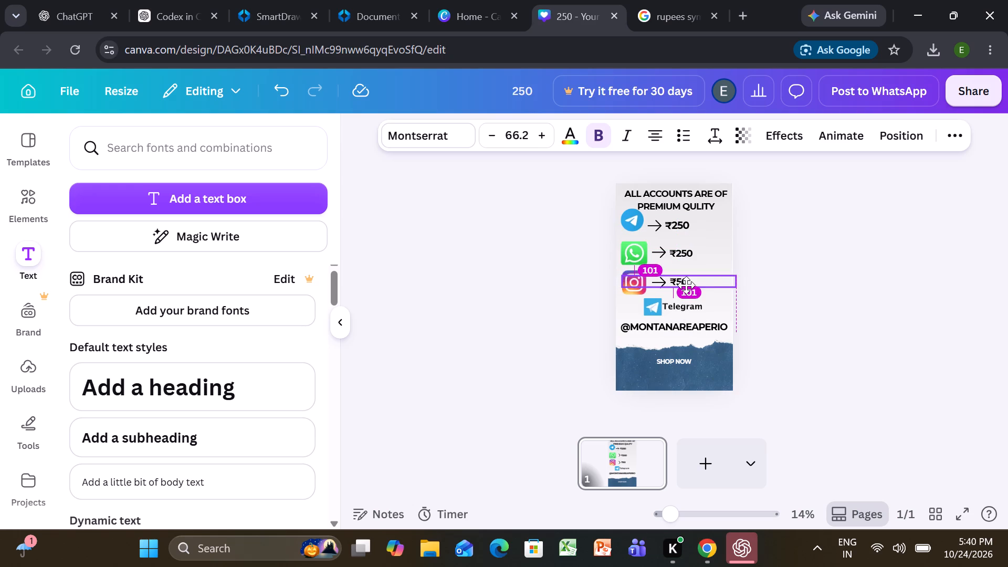
click(757, 300)
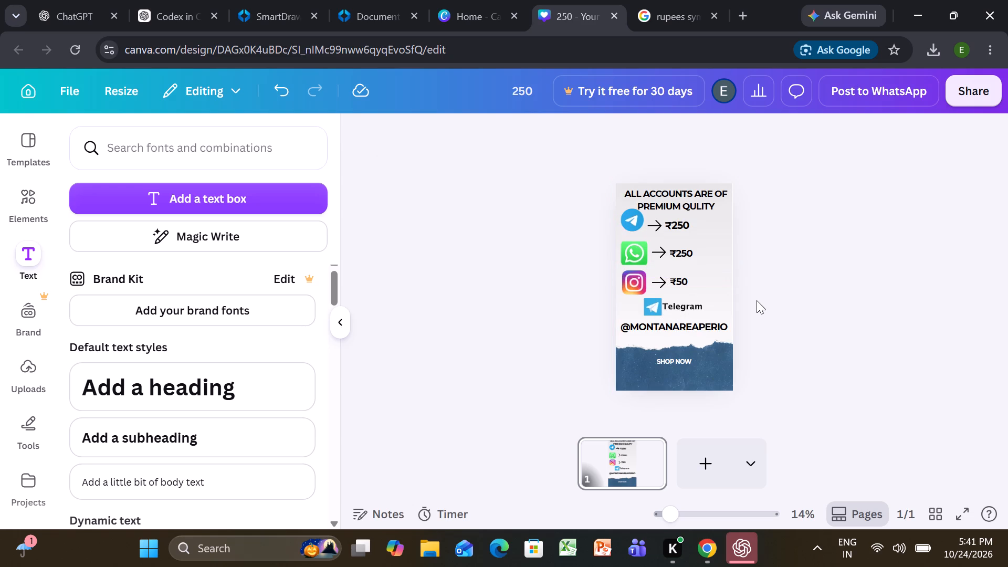
click(683, 279)
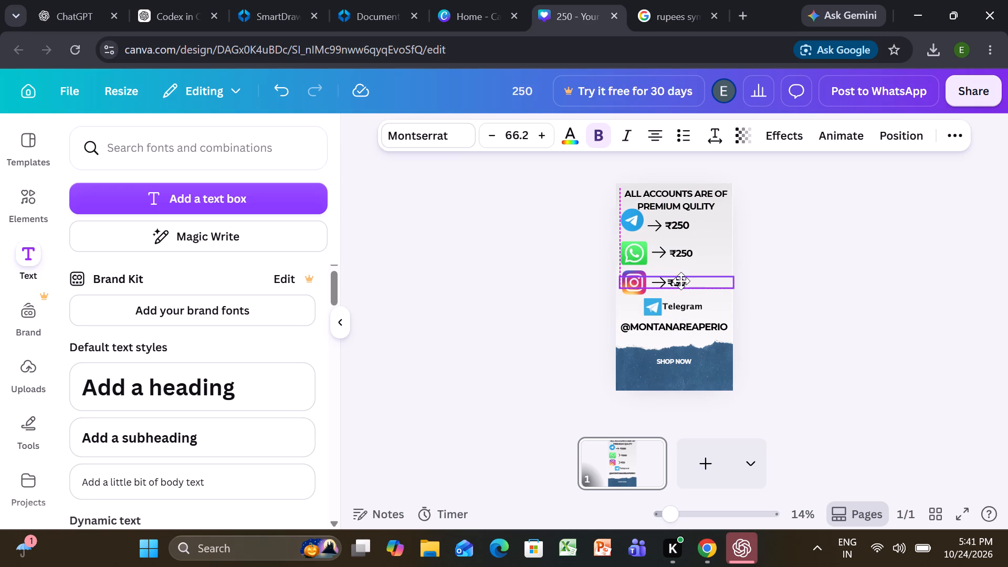
click(793, 300)
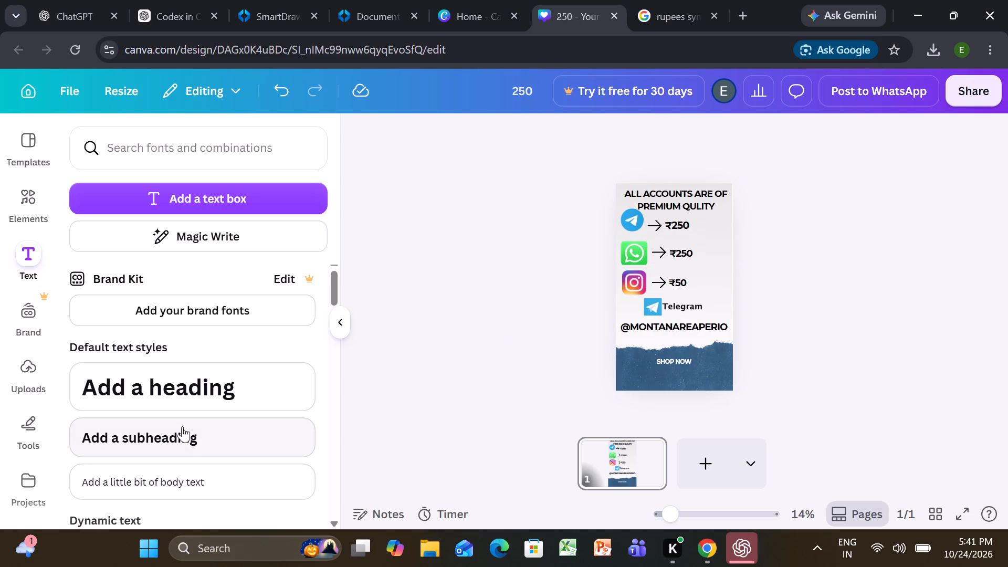
click(273, 206)
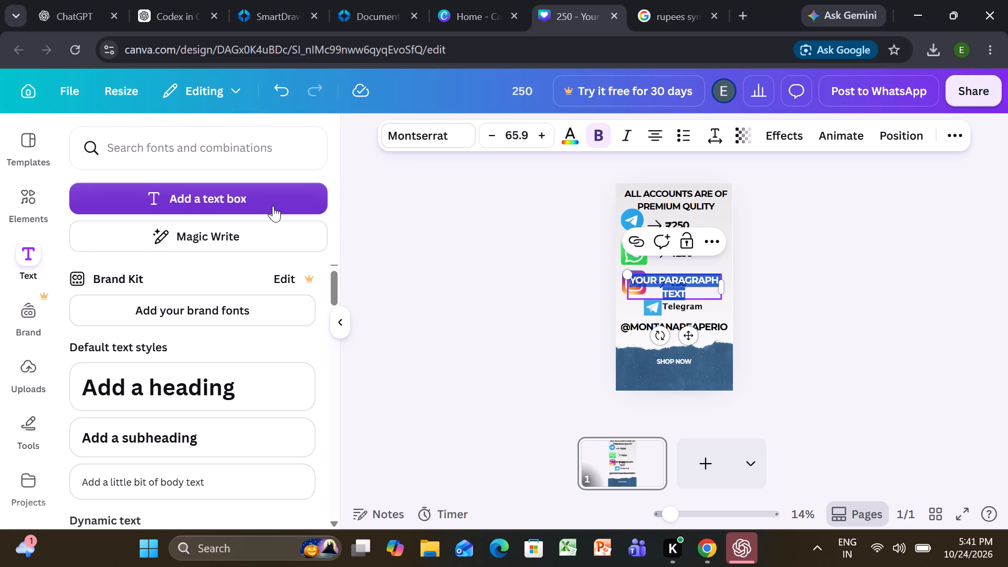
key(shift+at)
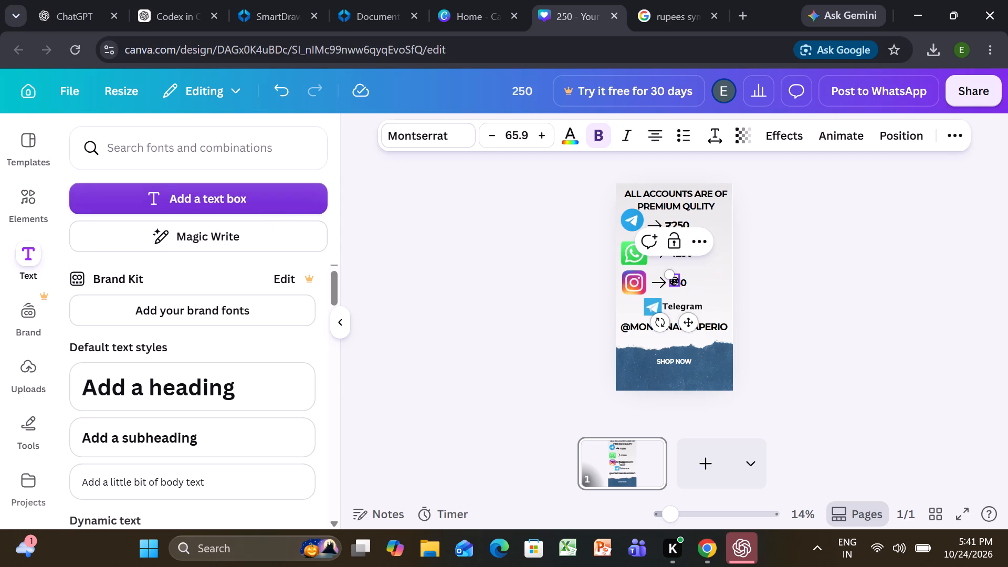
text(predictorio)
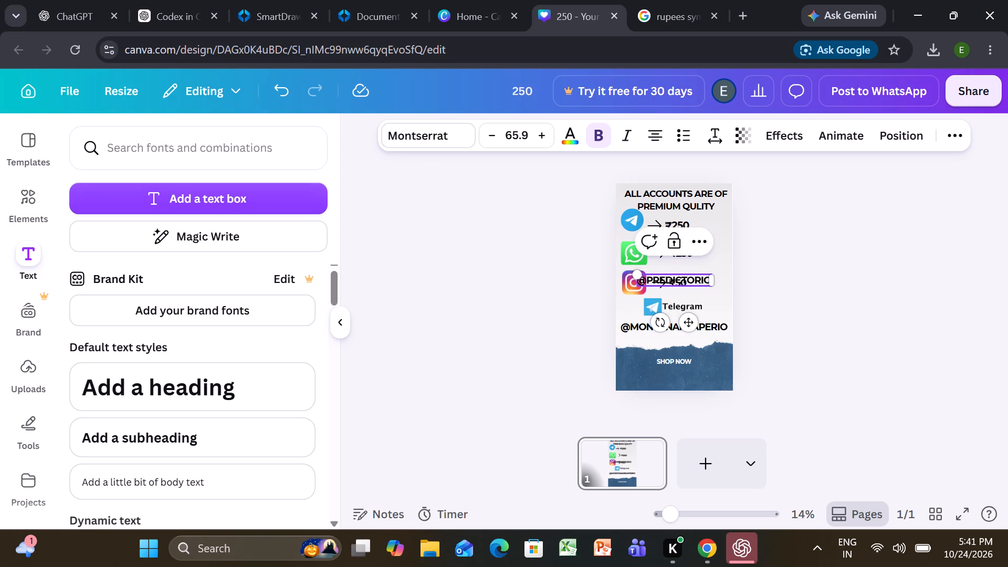
click(794, 298)
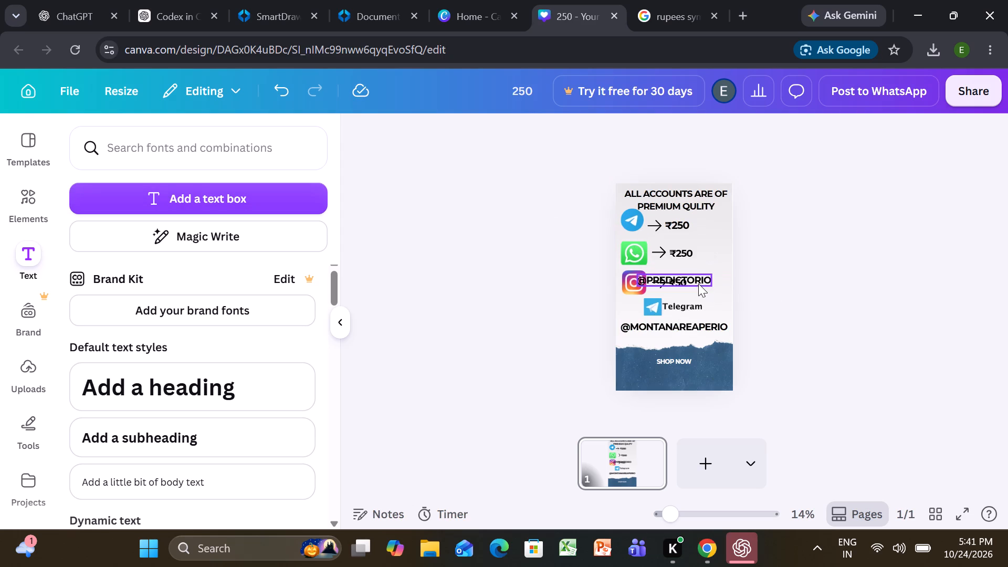
drag(697, 282, 697, 342)
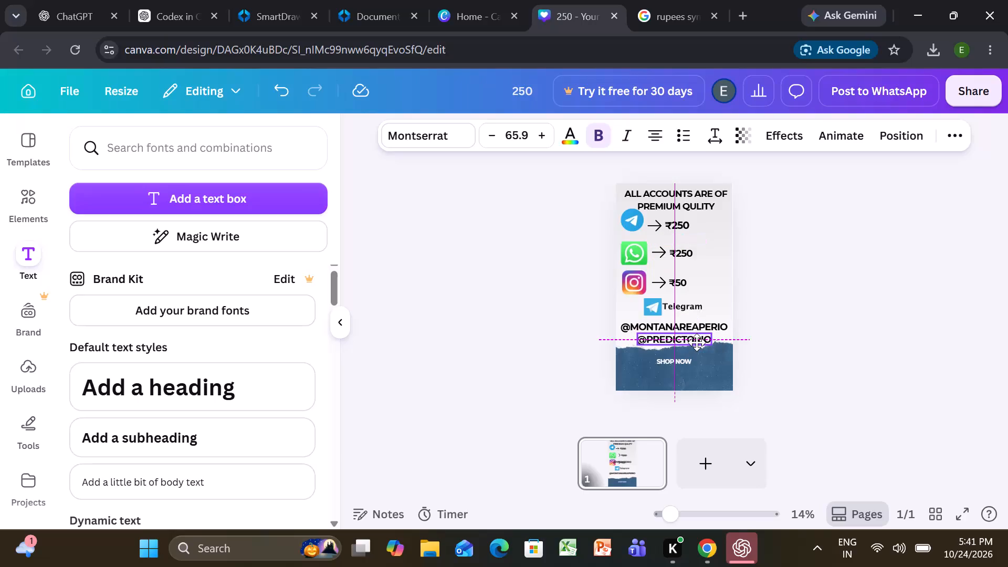
drag(697, 342, 695, 340)
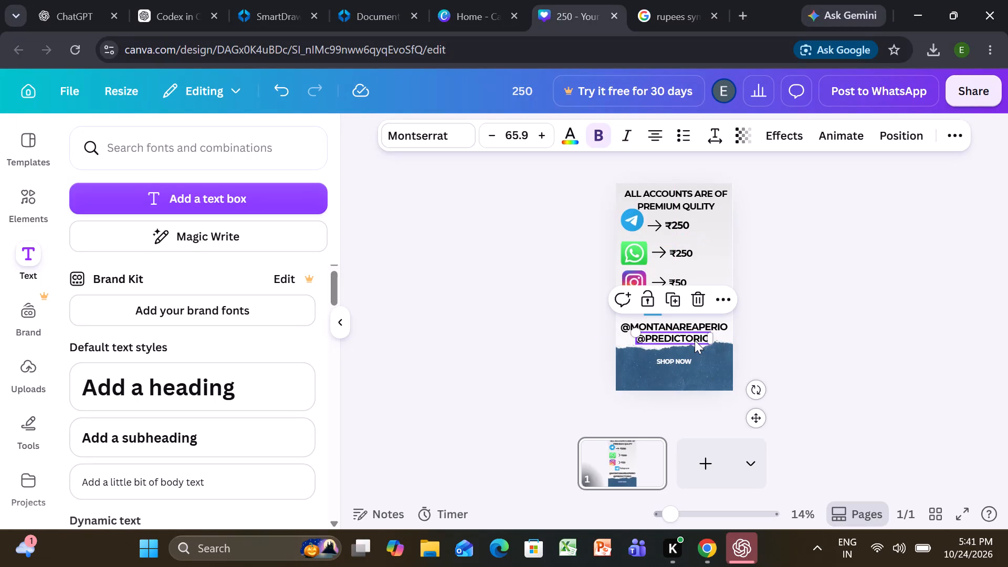
click(775, 345)
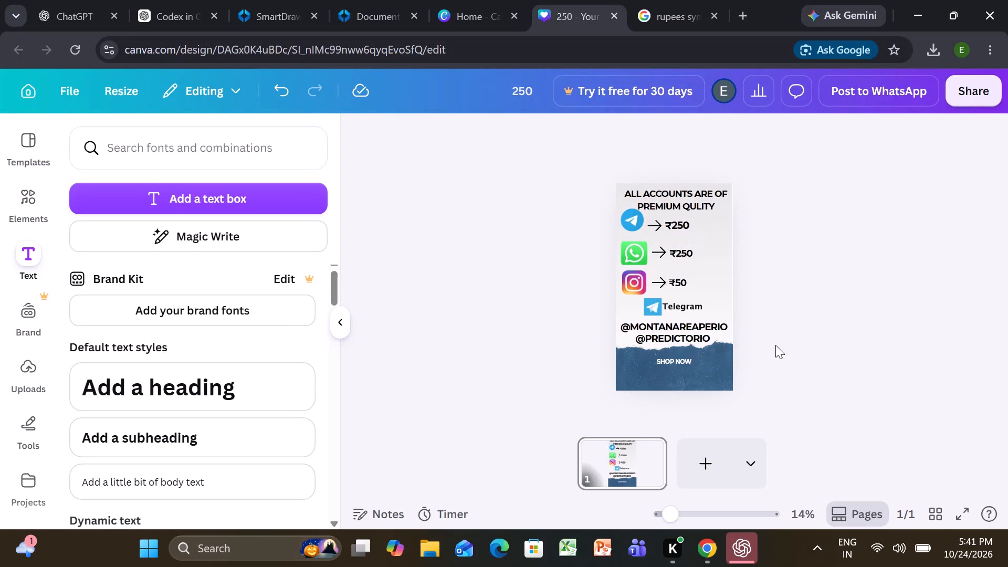
Add another new text box to the story page.
click(665, 372)
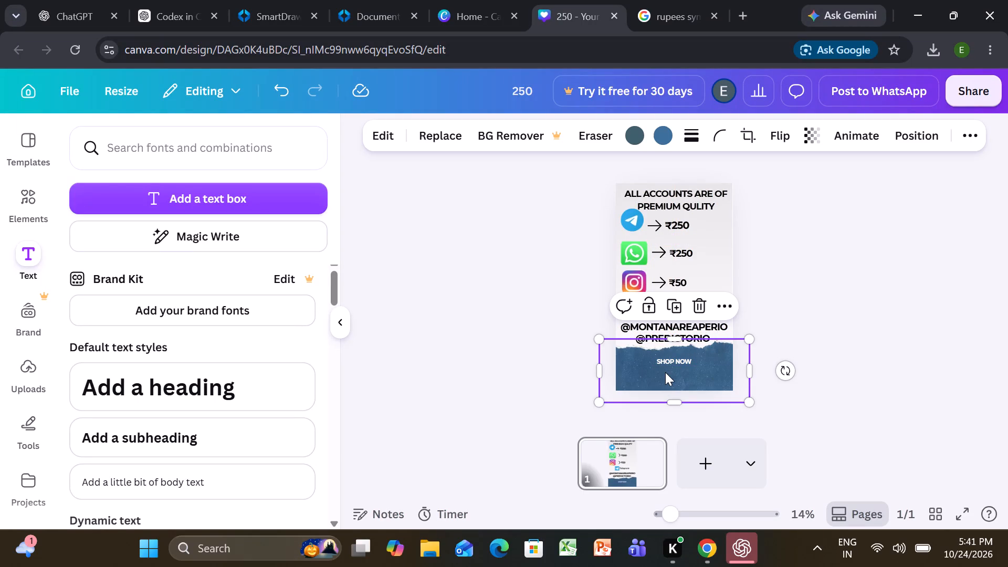
click(235, 199)
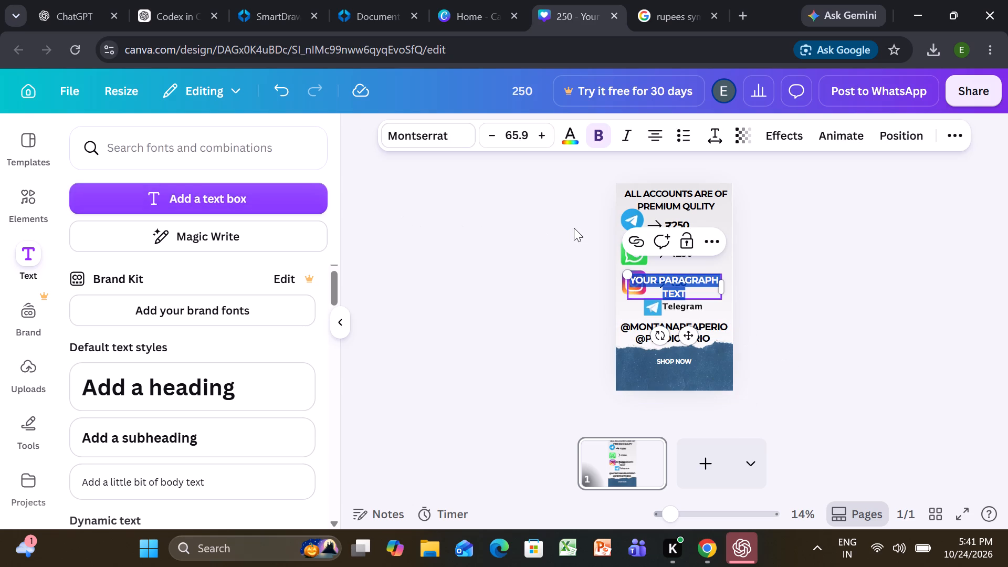
Replace the new placeholder paragraph text with "from predictor store".
text(from predictor)
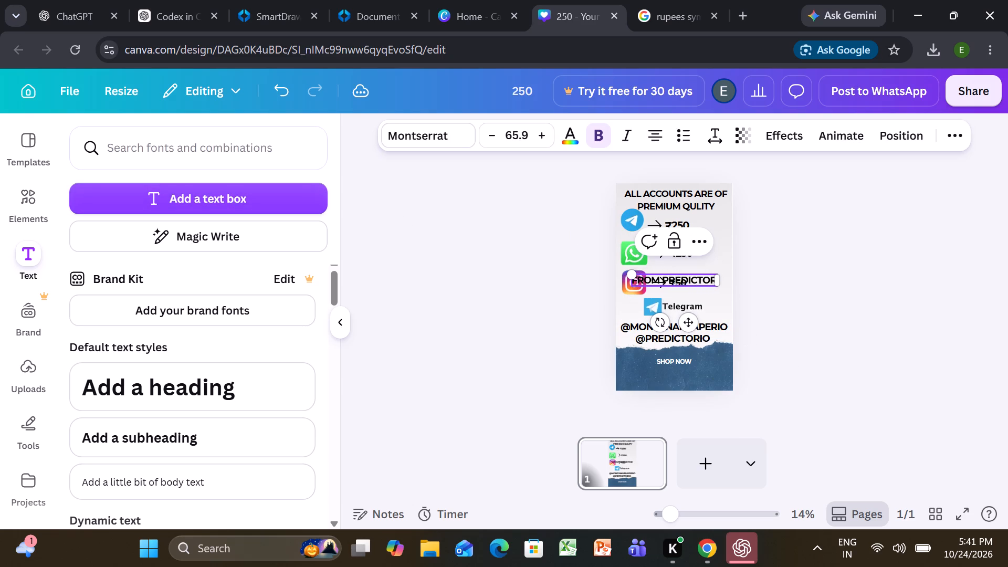
key(space)
text(store)
Move the "FROM PREDICTOR STORE" text onto the blue area below "SHOP NOW", against the page's lower edge.
drag(691, 286, 690, 315)
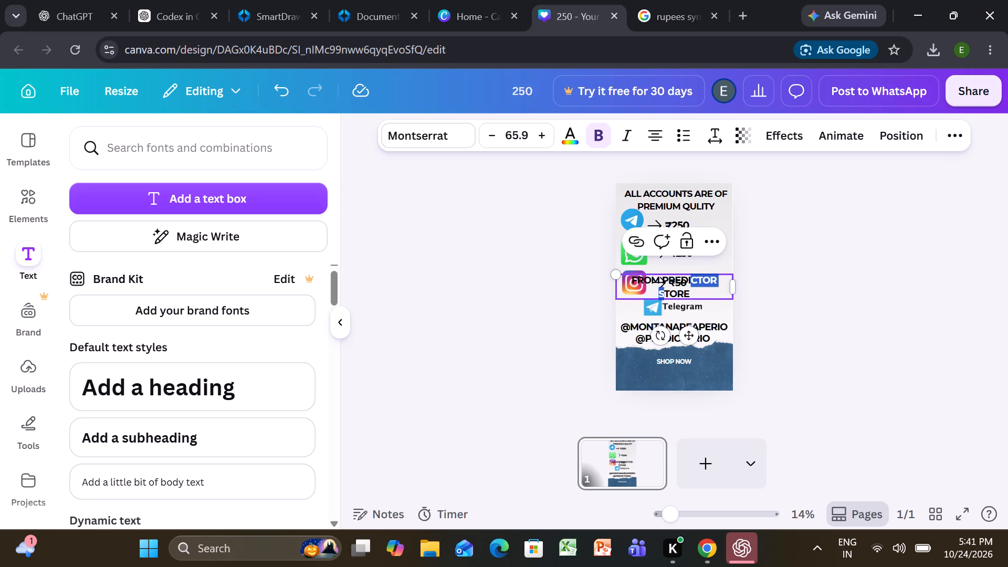
drag(712, 300, 712, 393)
click(803, 359)
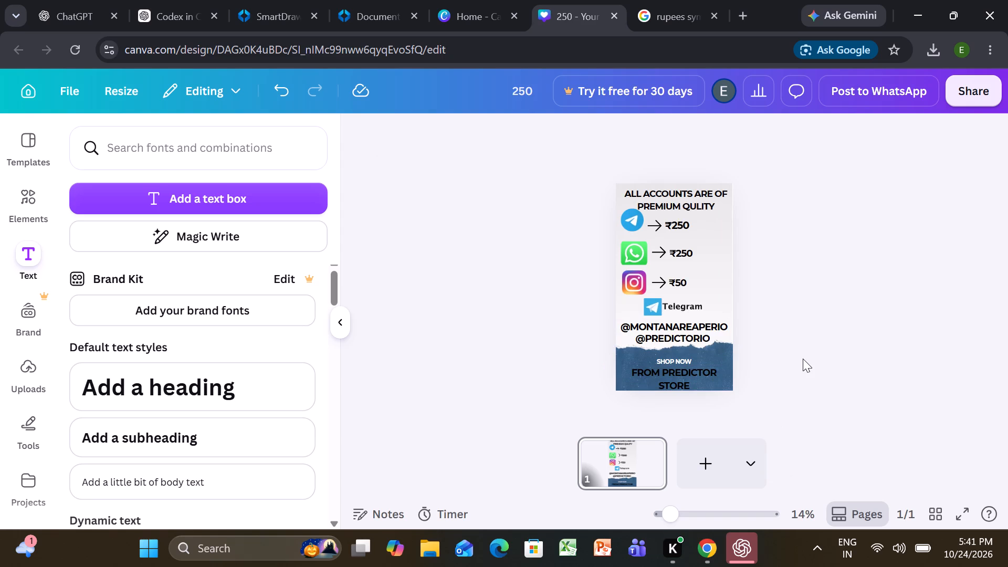
click(678, 382)
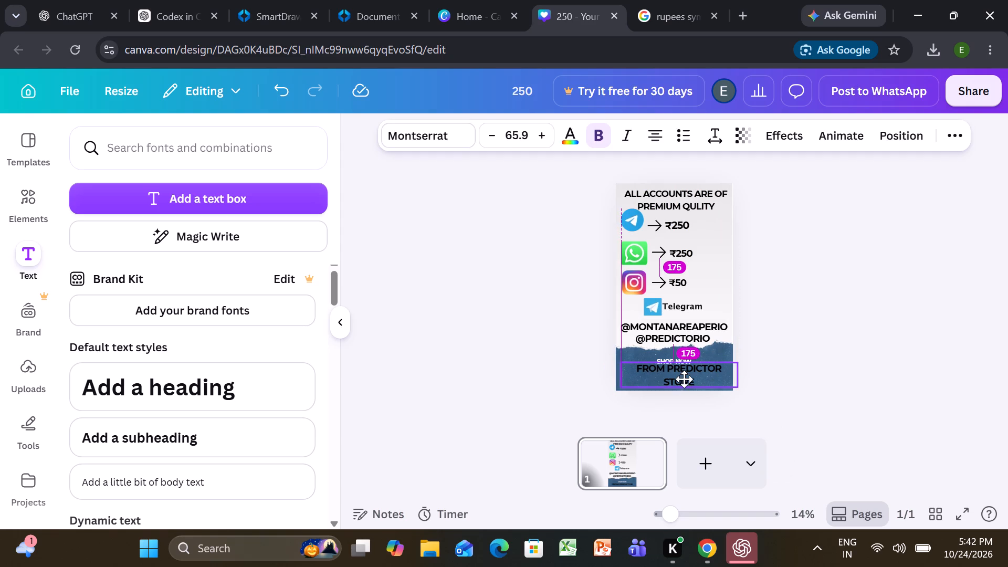
click(680, 382)
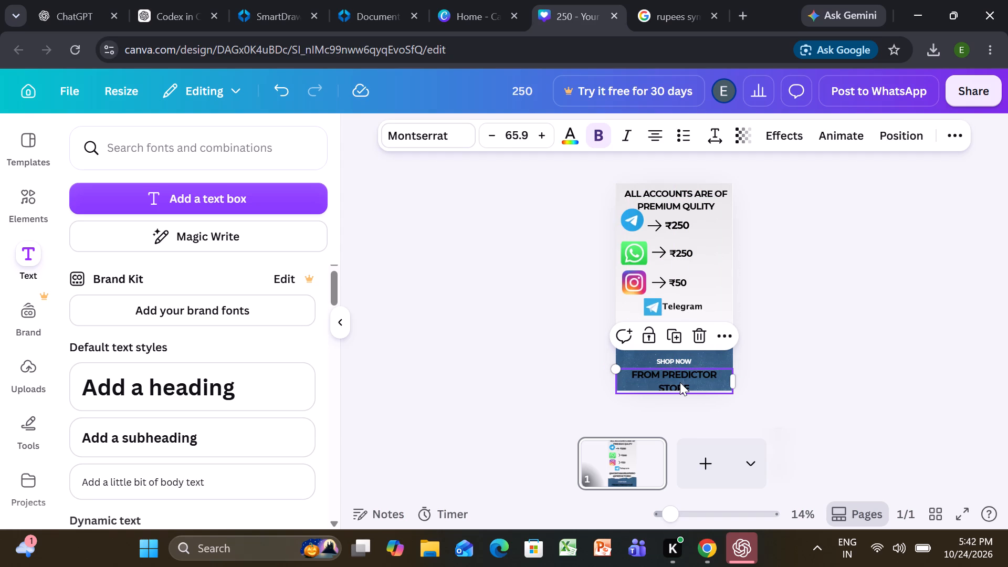
click(819, 469)
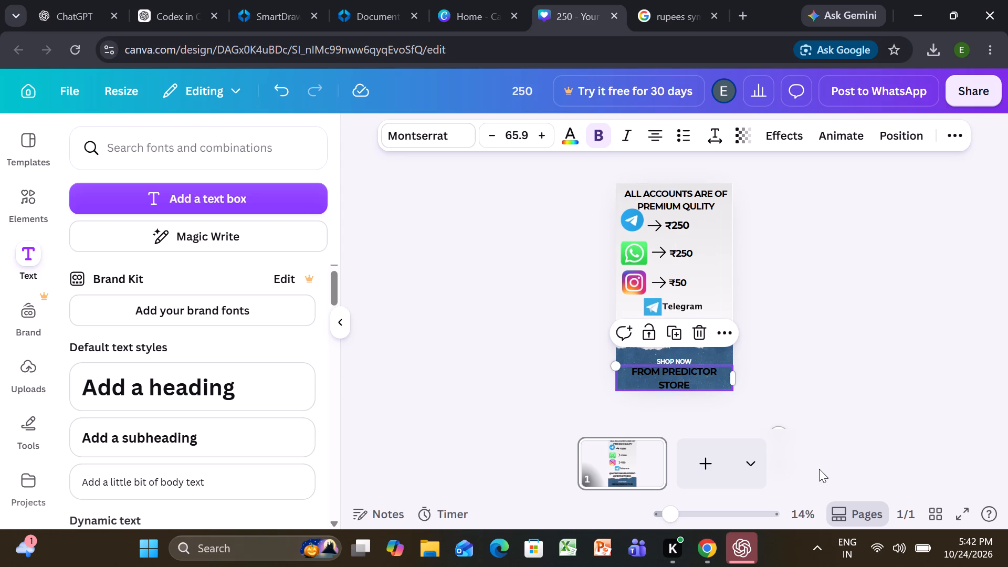
click(825, 372)
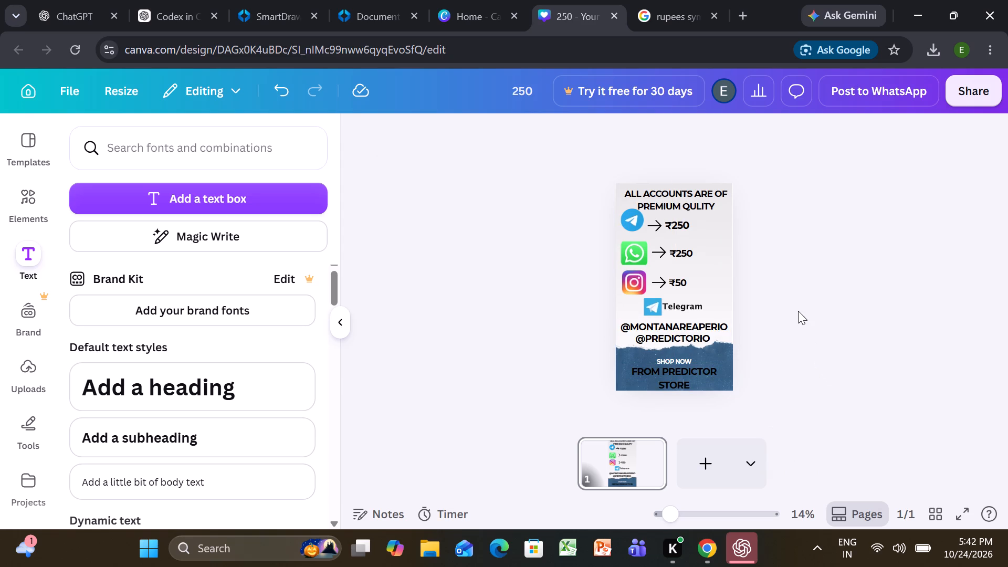
Nudge the "SHOP NOW" text slightly up and left, above the store name on the blue area.
drag(685, 364, 682, 361)
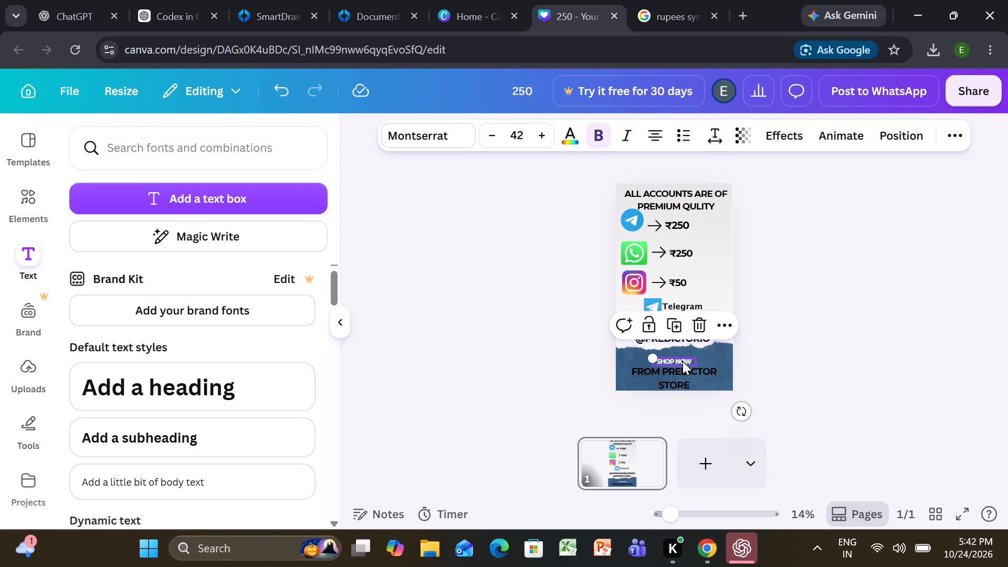
drag(682, 361, 680, 362)
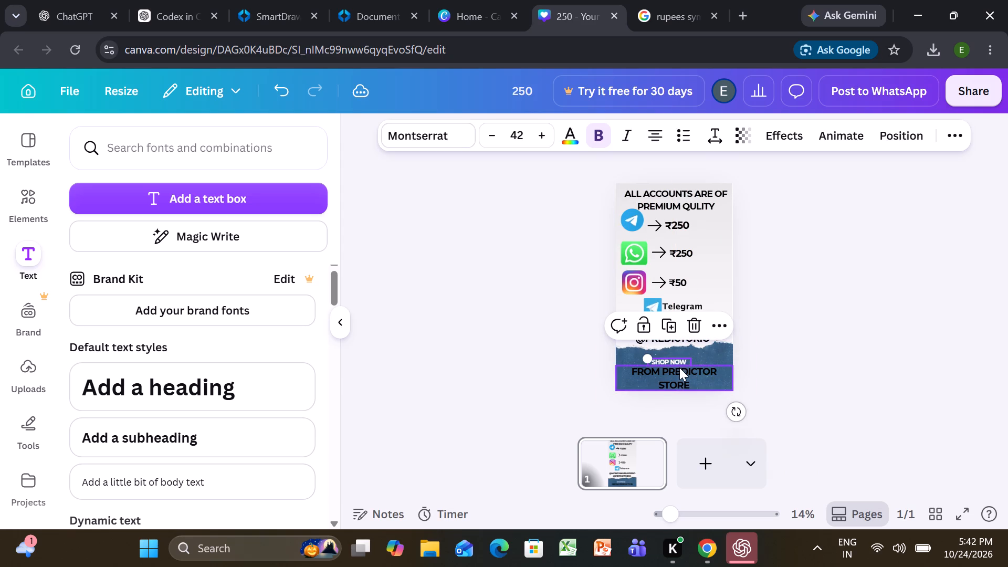
click(679, 360)
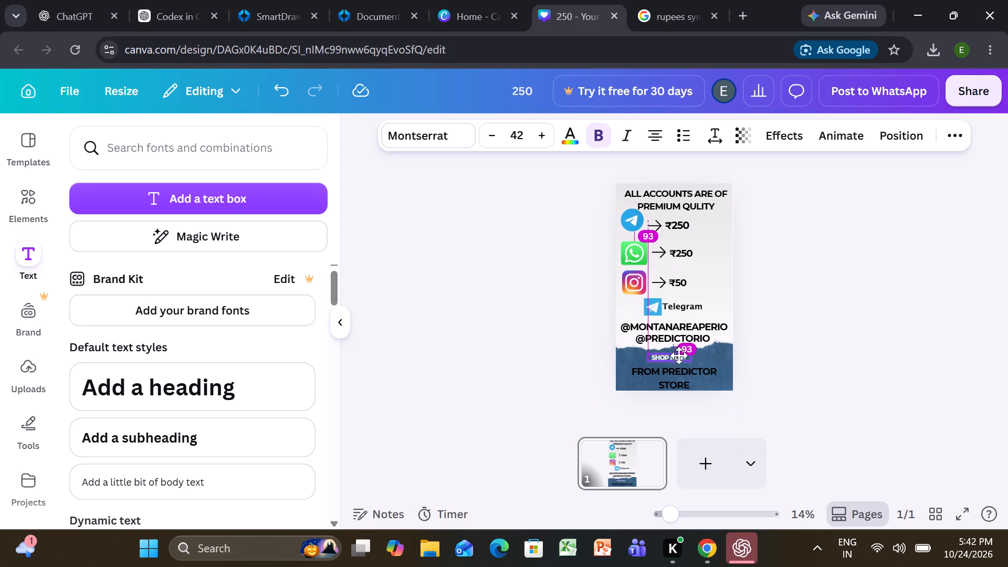
Shift the "FROM PREDICTOR STORE" text slightly left and up beneath "SHOP NOW".
drag(677, 367, 670, 366)
click(808, 335)
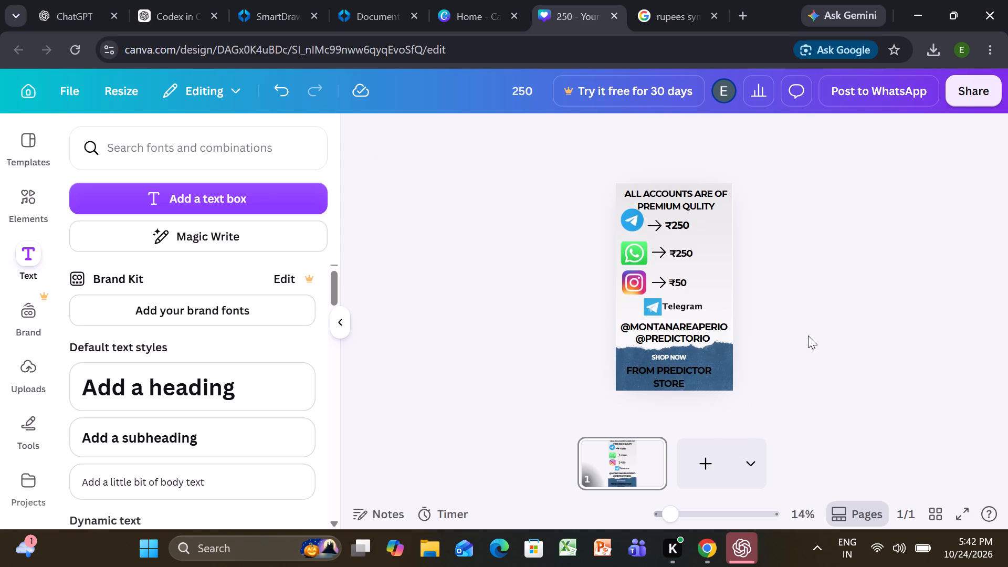
click(671, 383)
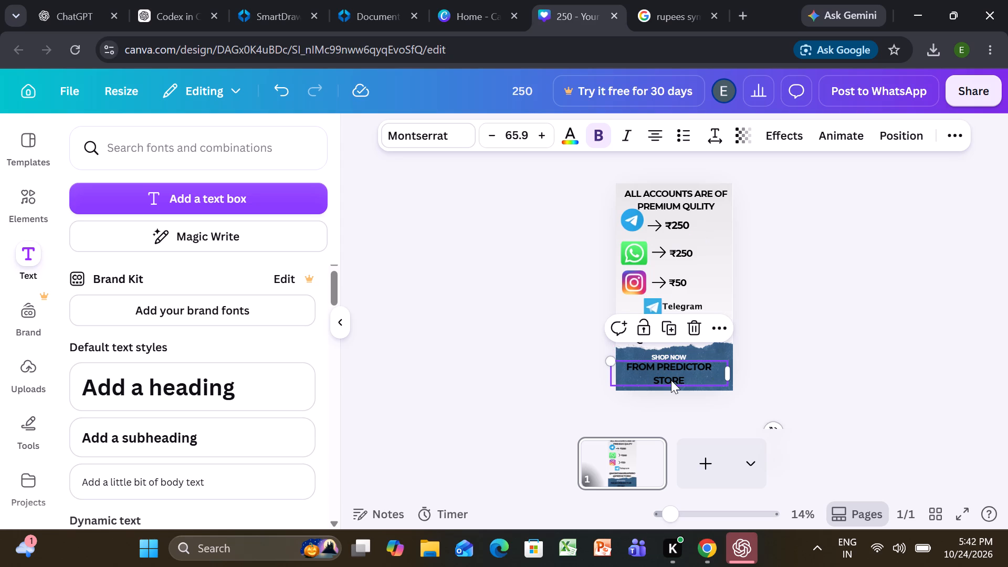
Change the colour of the whole "FROM PREDICTOR STORE" text to white.
right_click(671, 380)
right_click(671, 380)
double_click(655, 373)
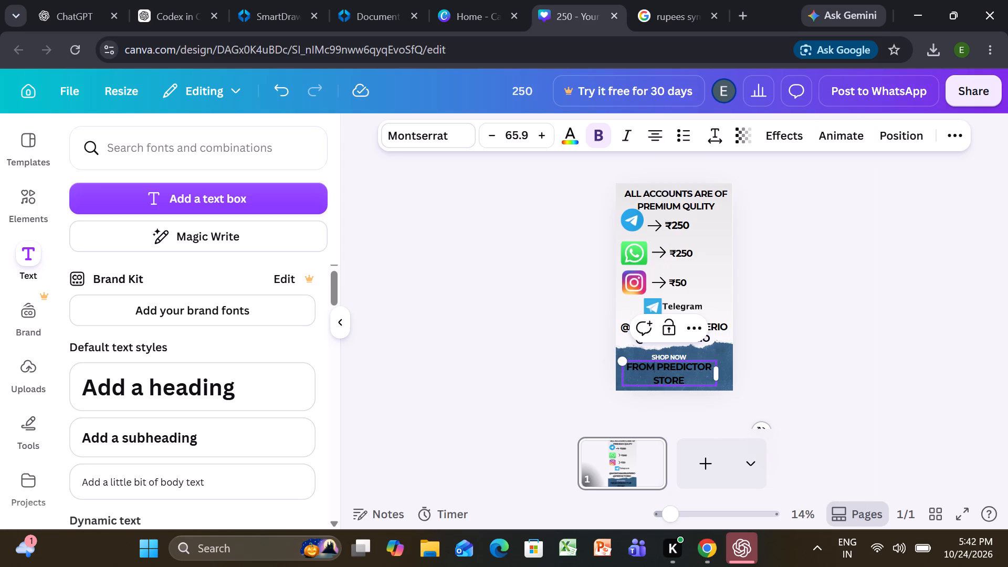
drag(634, 364, 698, 386)
drag(698, 386, 629, 364)
drag(629, 364, 660, 378)
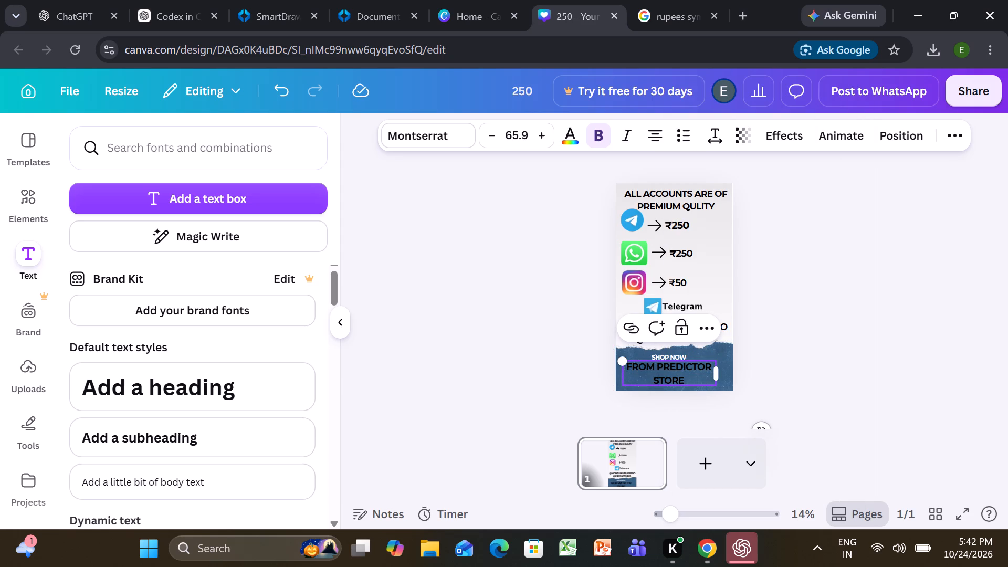
drag(660, 378, 628, 369)
drag(628, 369, 675, 394)
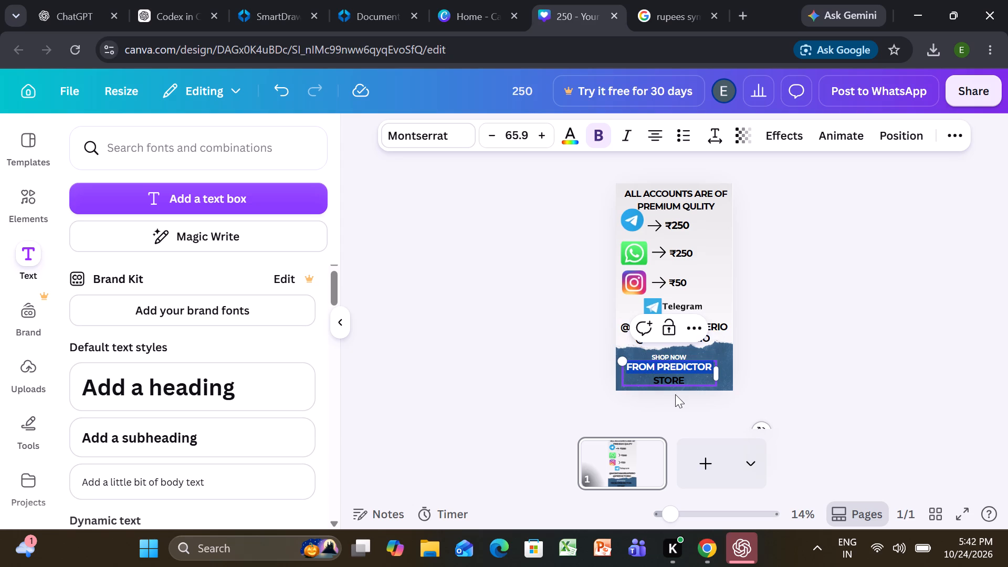
drag(675, 394, 682, 385)
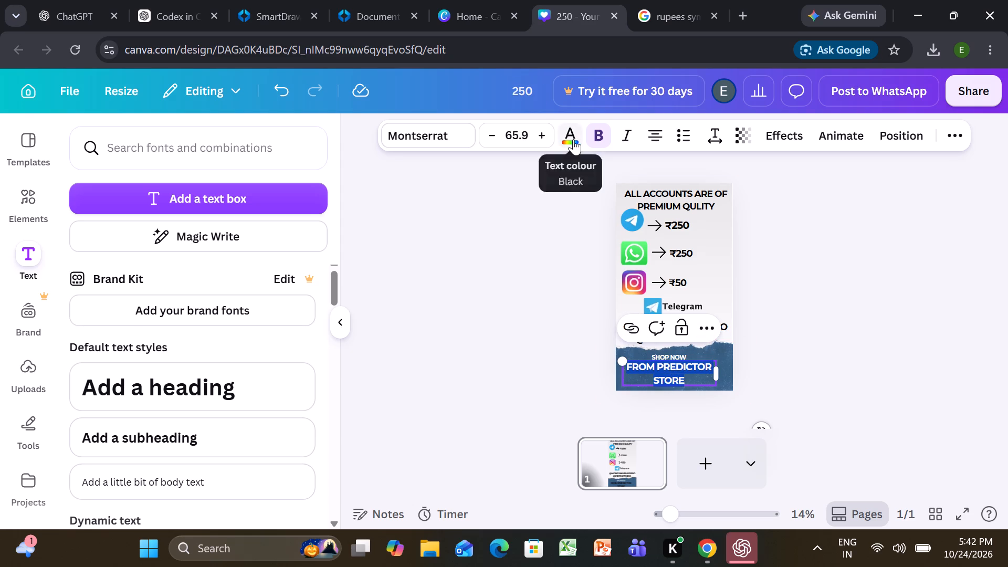
click(573, 139)
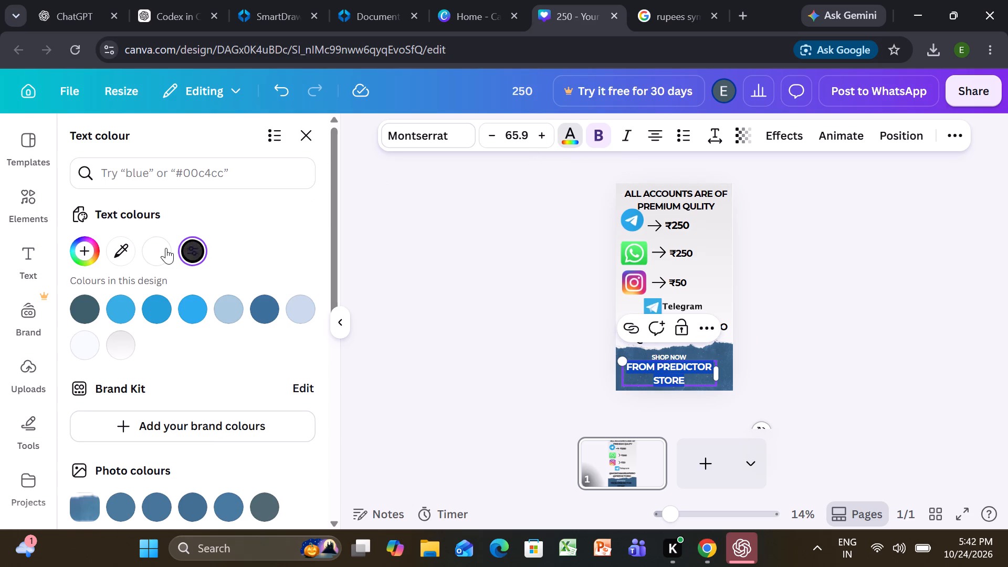
click(162, 248)
click(441, 304)
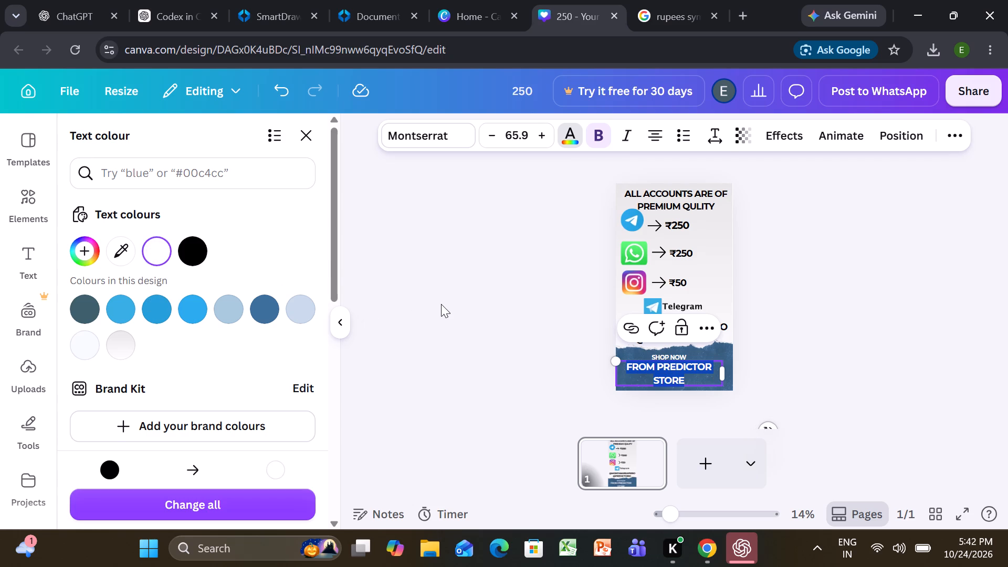
triple_click(834, 291)
click(834, 291)
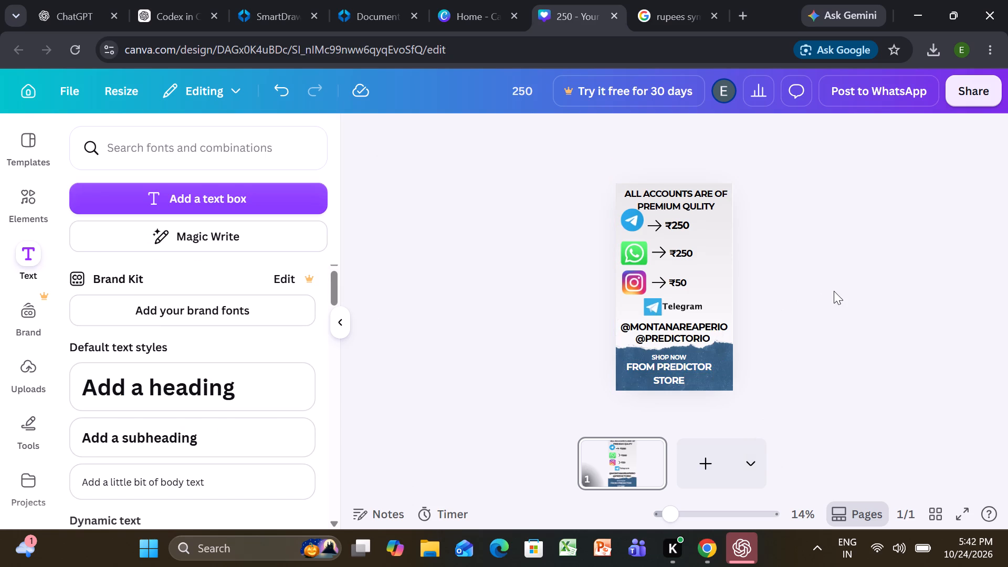
Nudge the "SHOP NOW" text slightly left and up above "FROM PREDICTOR STORE" on the blue area.
click(707, 380)
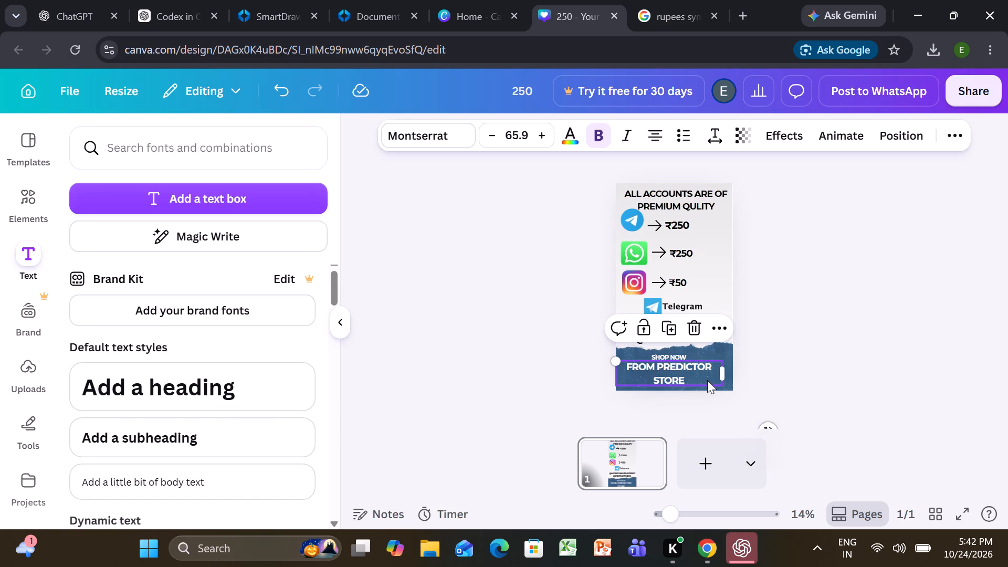
click(816, 357)
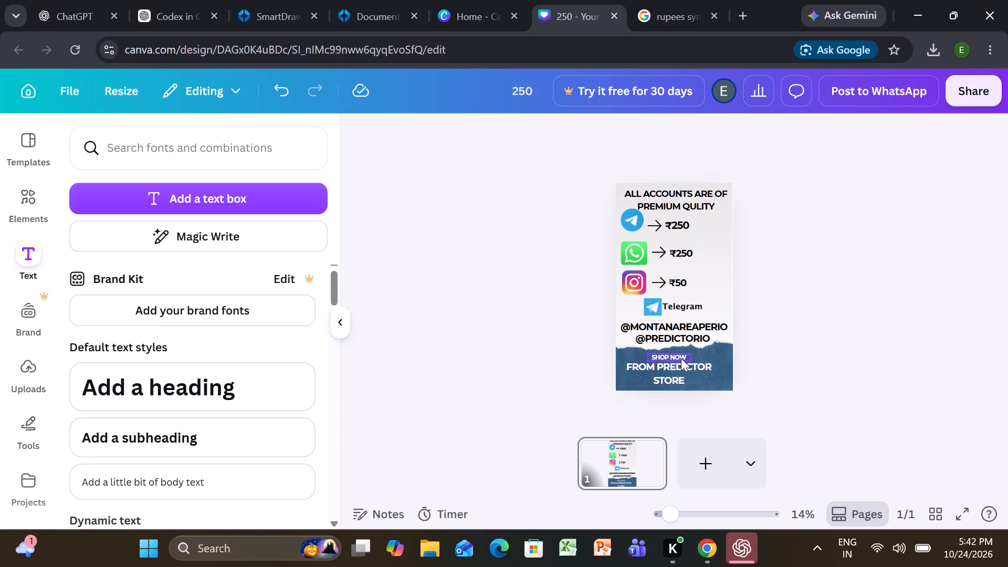
drag(680, 358, 673, 356)
click(797, 332)
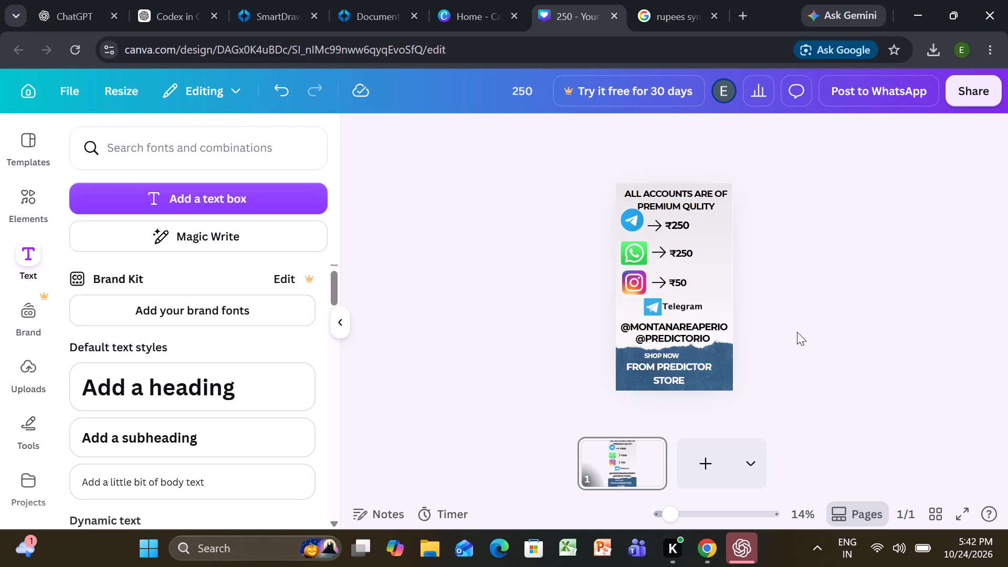
Enlarge the "SHOP NOW" text proportionally from its upper-left corner to a font size of about 49.7.
click(660, 353)
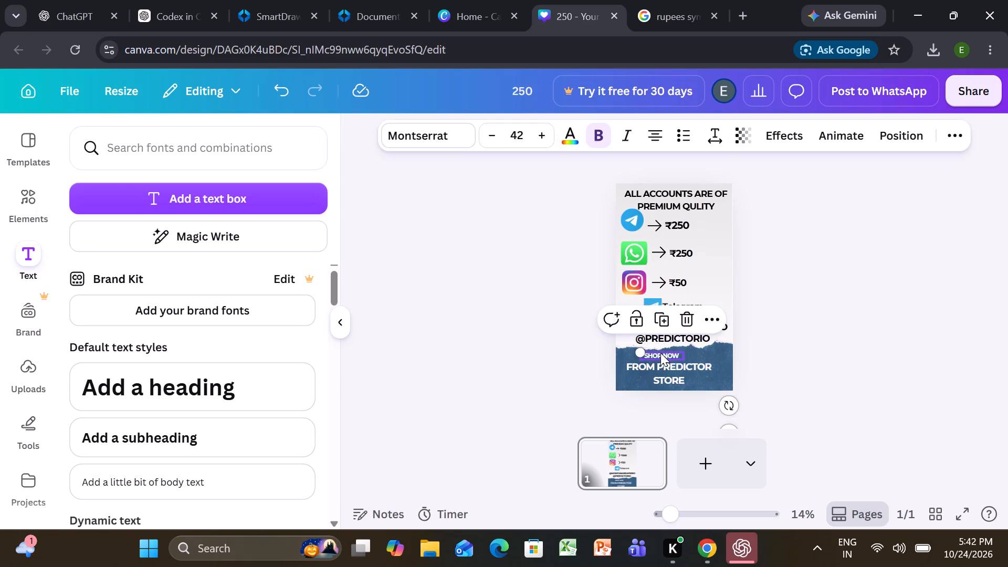
right_click(636, 354)
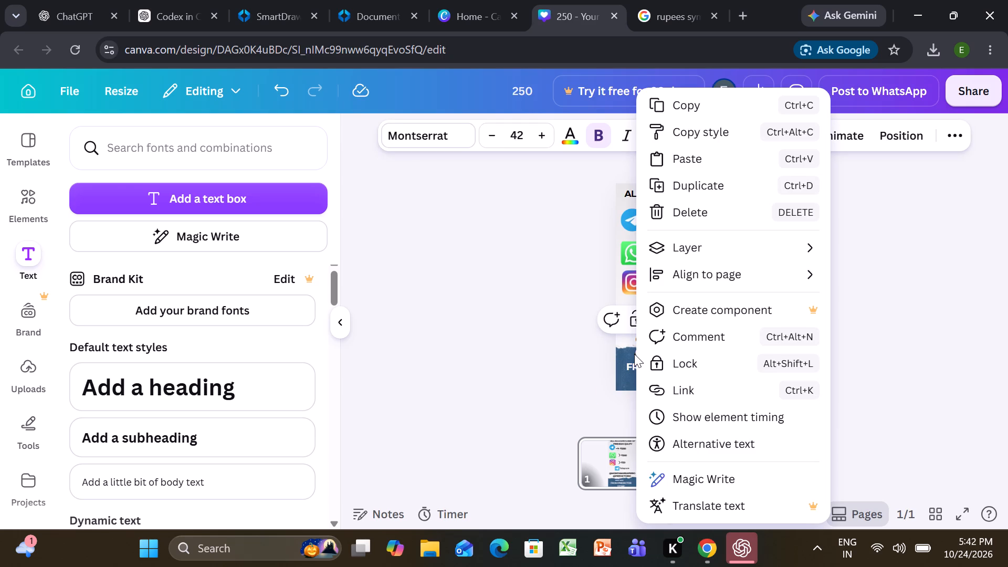
click(624, 356)
drag(638, 352, 632, 345)
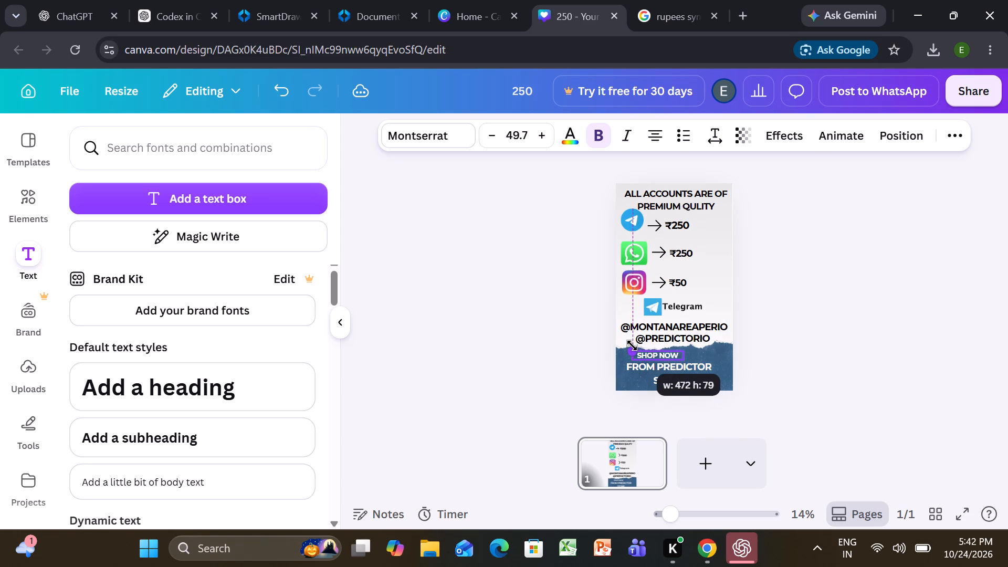
Shrink the "SHOP NOW" text proportionally from its upper-left corner to a font size of about 47.9.
drag(632, 345, 633, 345)
click(818, 327)
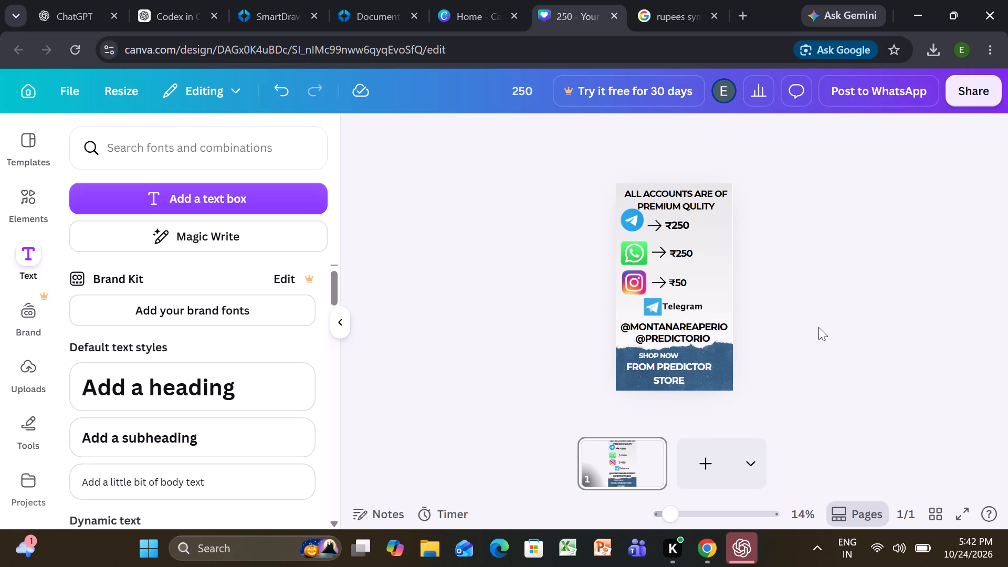
Nudge the "SHOP NOW" text slightly right on the blue area, keeping it just above "FROM PREDICTOR STORE".
click(673, 356)
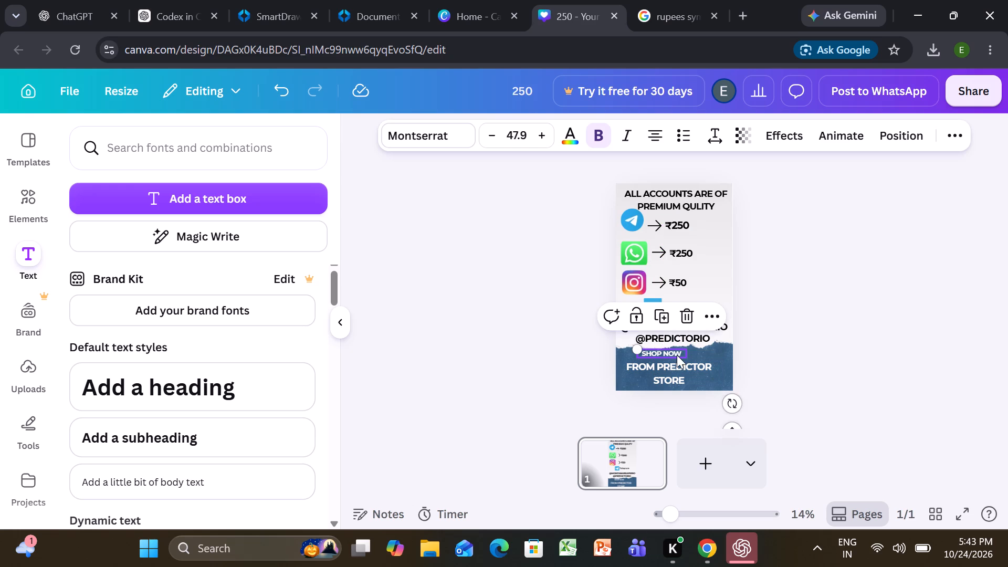
click(817, 303)
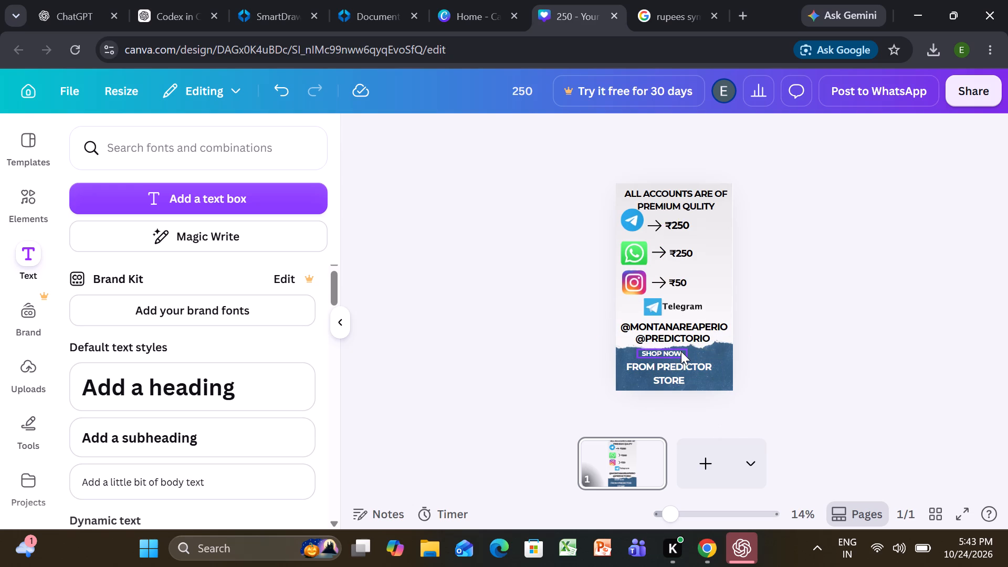
click(681, 351)
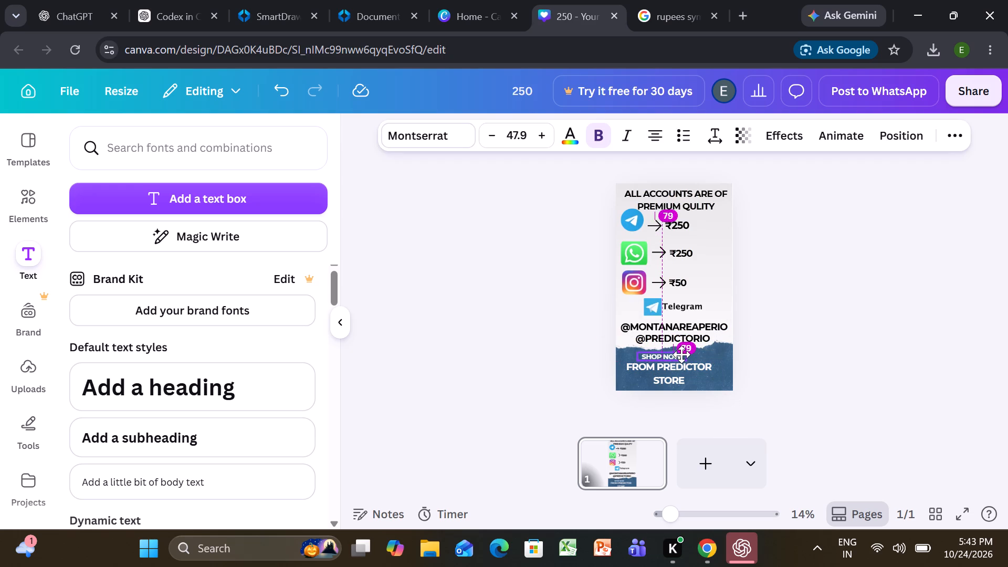
click(794, 319)
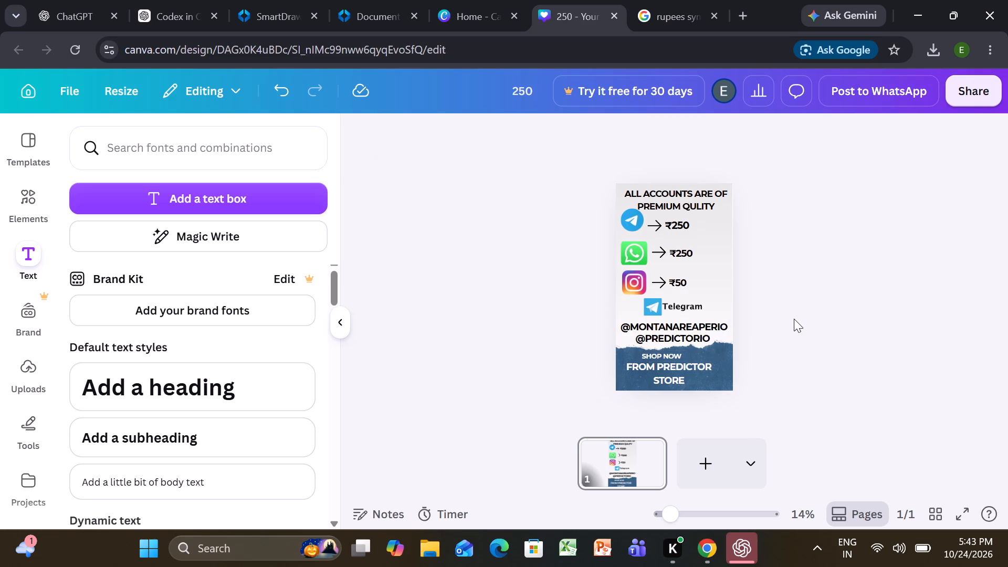
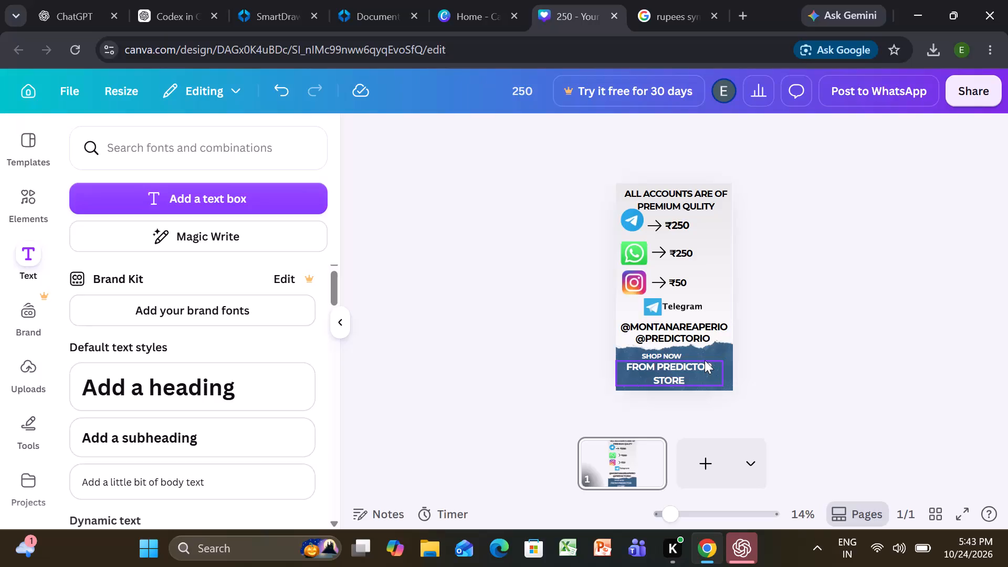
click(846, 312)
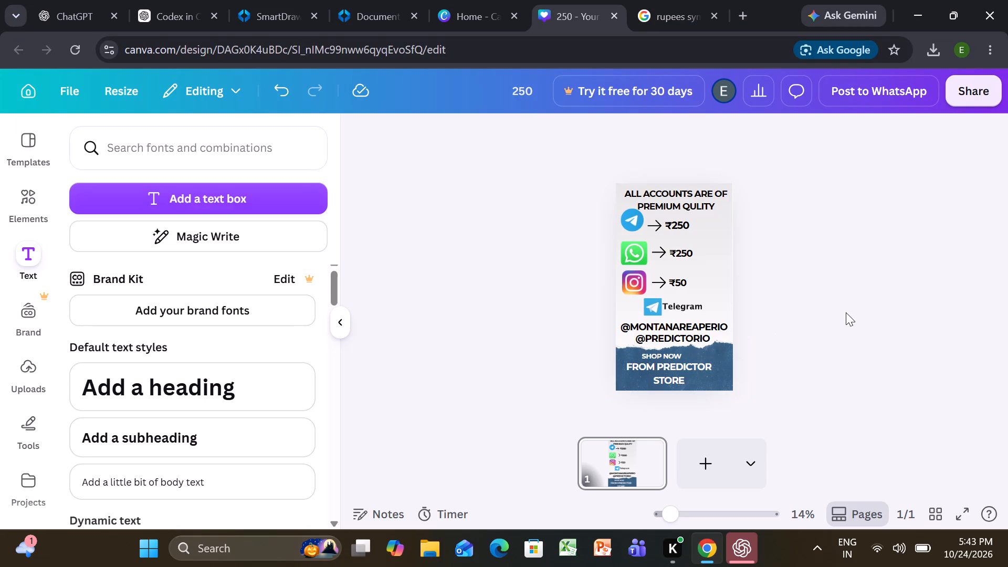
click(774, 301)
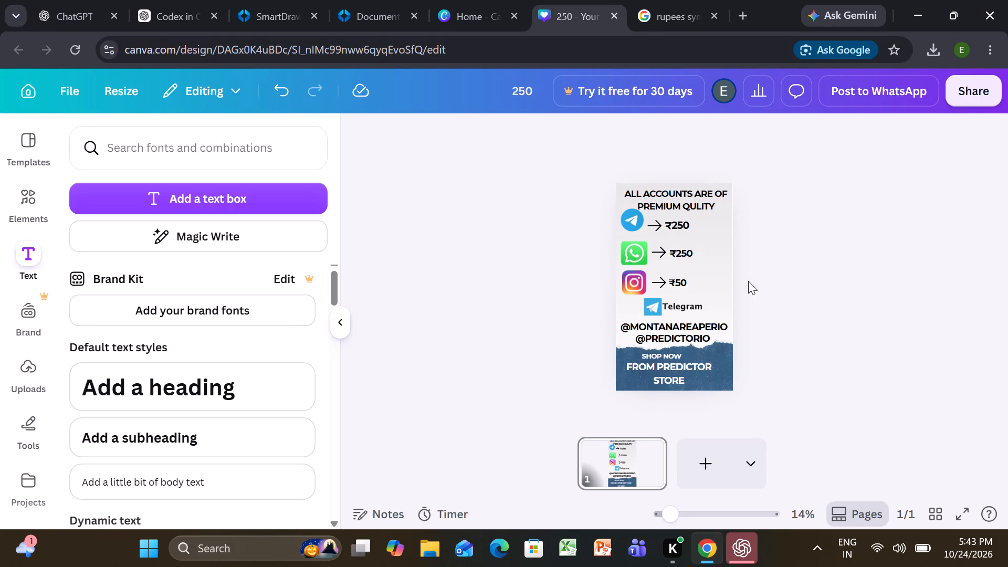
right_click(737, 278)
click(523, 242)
Download the finished story design as a high-quality PNG at 1,080 × 1,920 px.
click(991, 93)
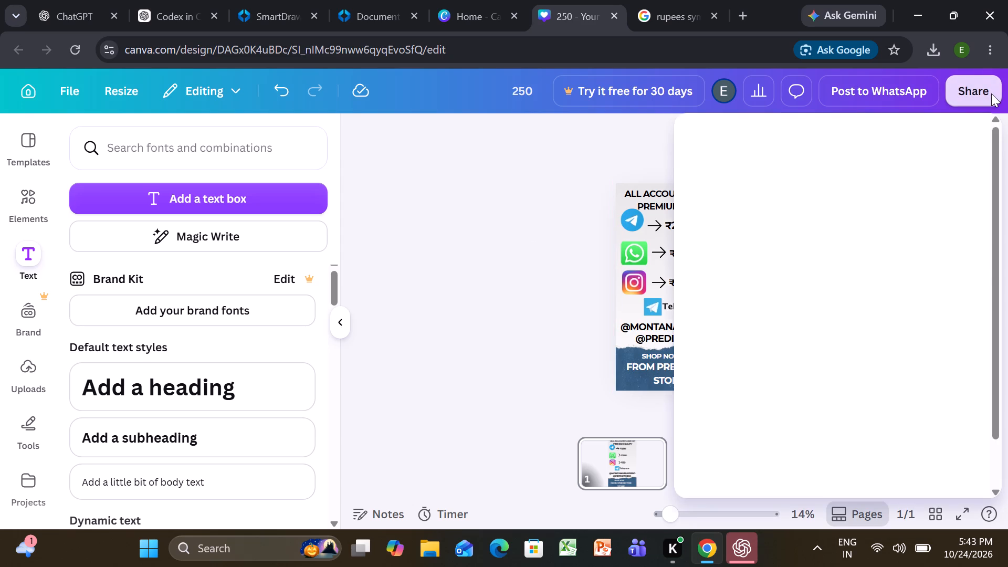
scroll(830, 328, down, 2)
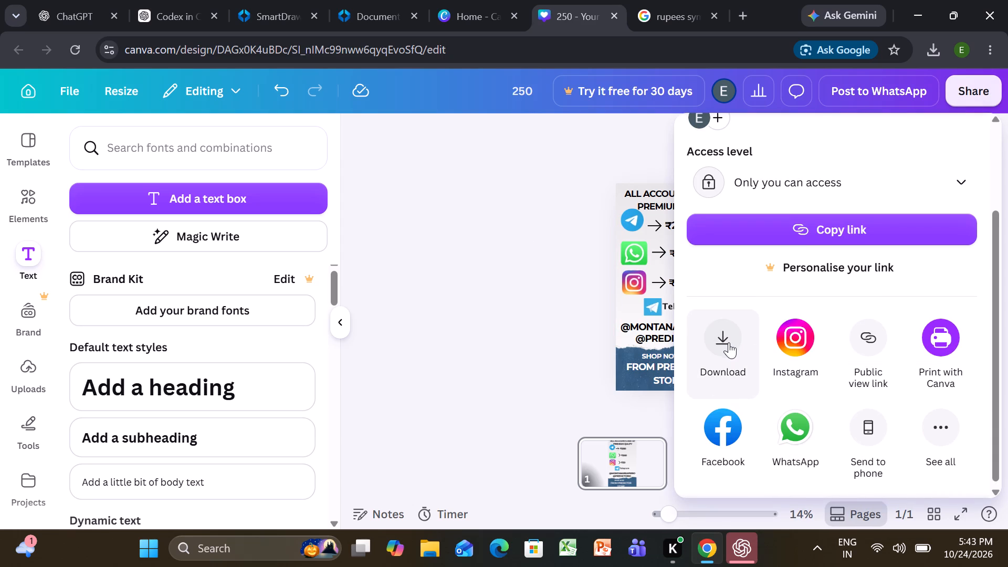
click(729, 341)
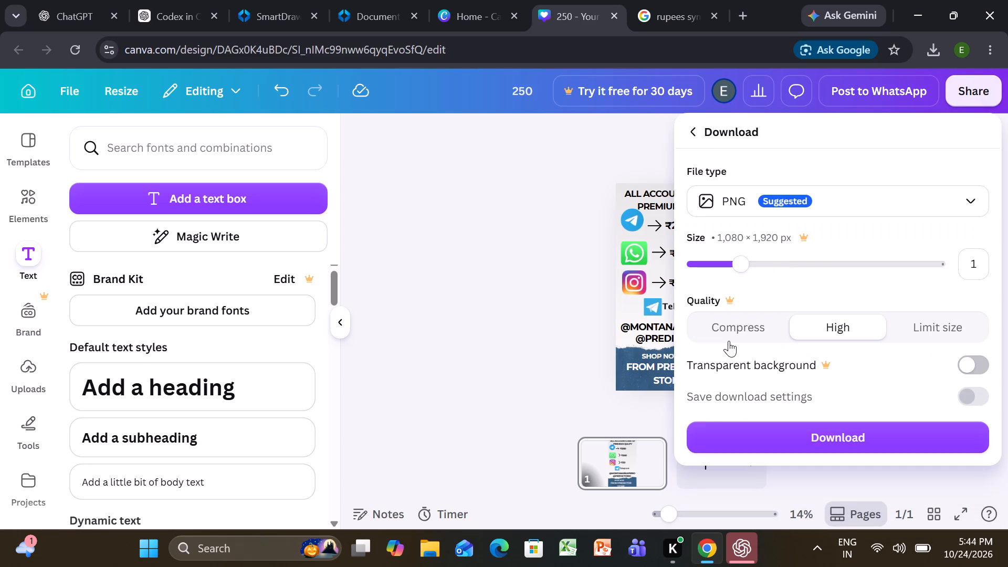
scroll(906, 417, down, 3)
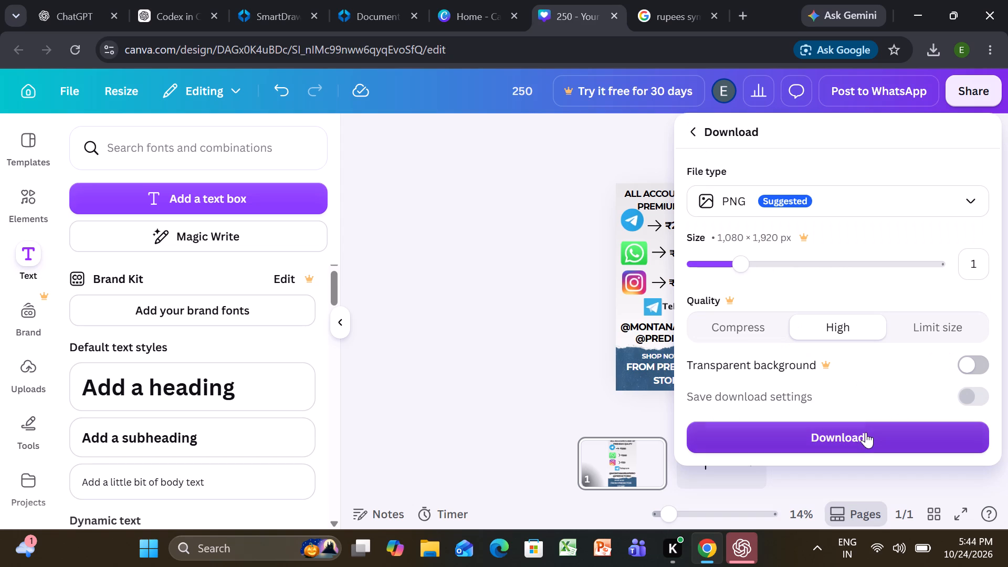
click(860, 437)
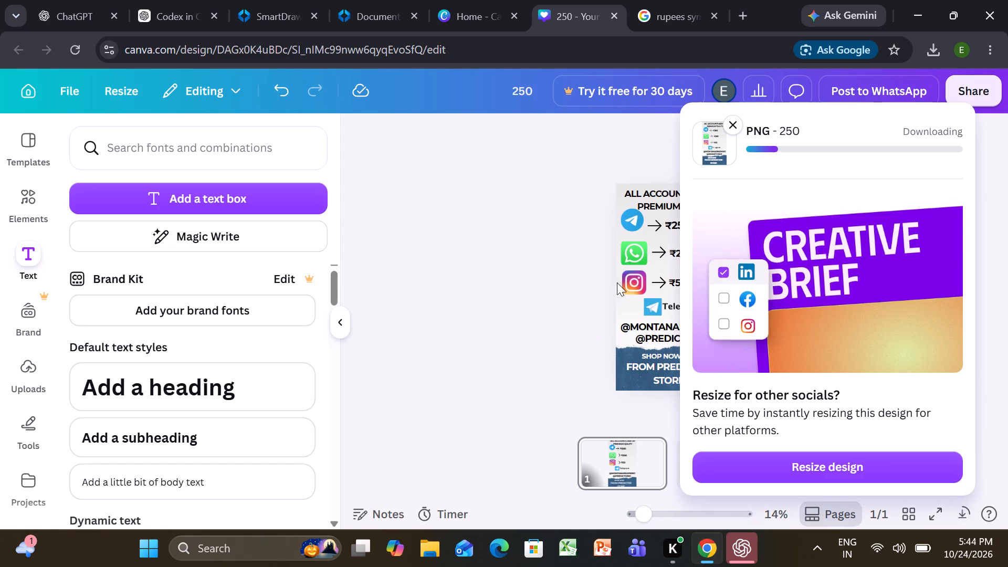
click(559, 288)
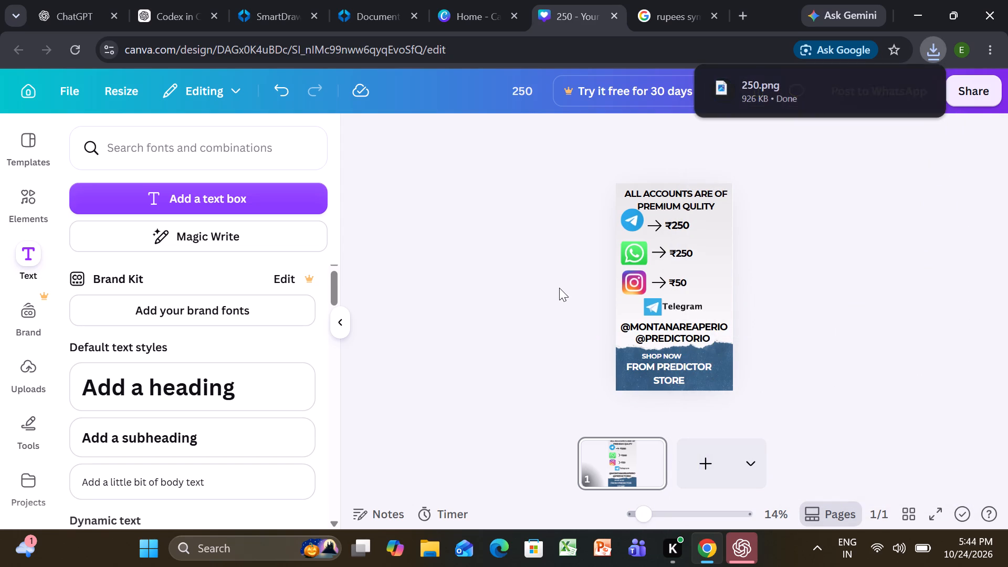
Open the downloaded 250.png in Photos to check the exported story.
click(921, 86)
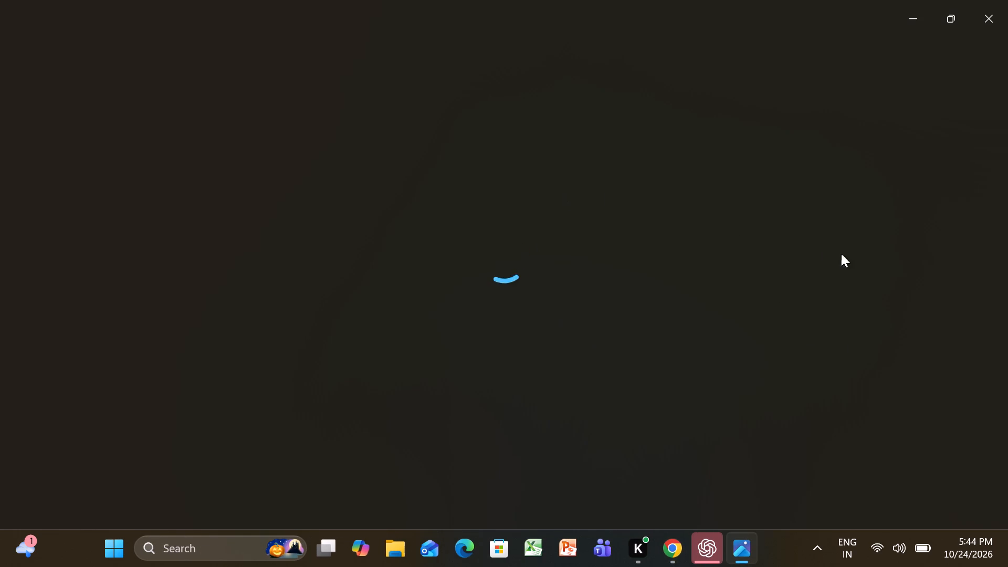
scroll(626, 373, down, 4)
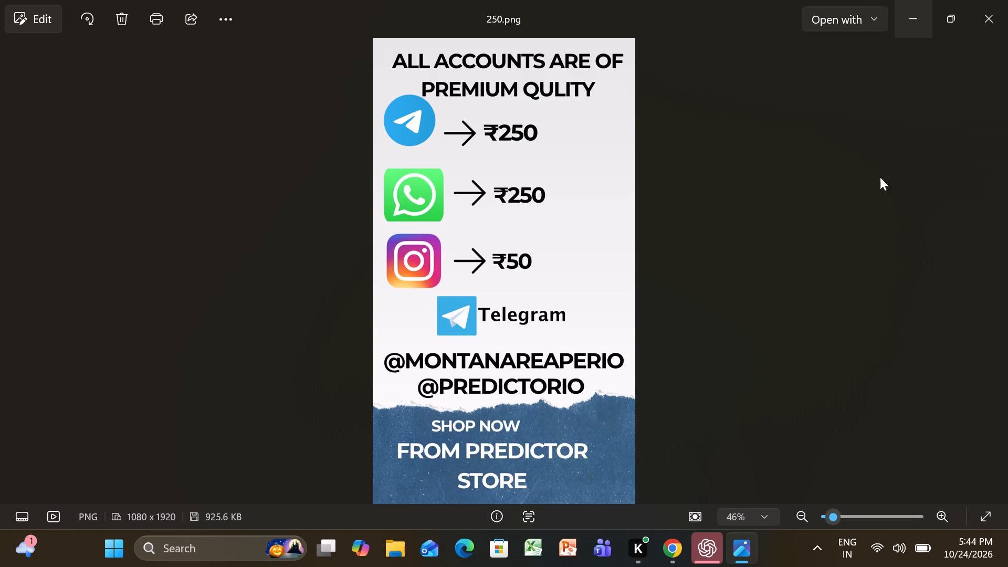
right_click(599, 172)
Examine the contacts and apps available for sharing 250.png, leaving the image unshared.
click(190, 18)
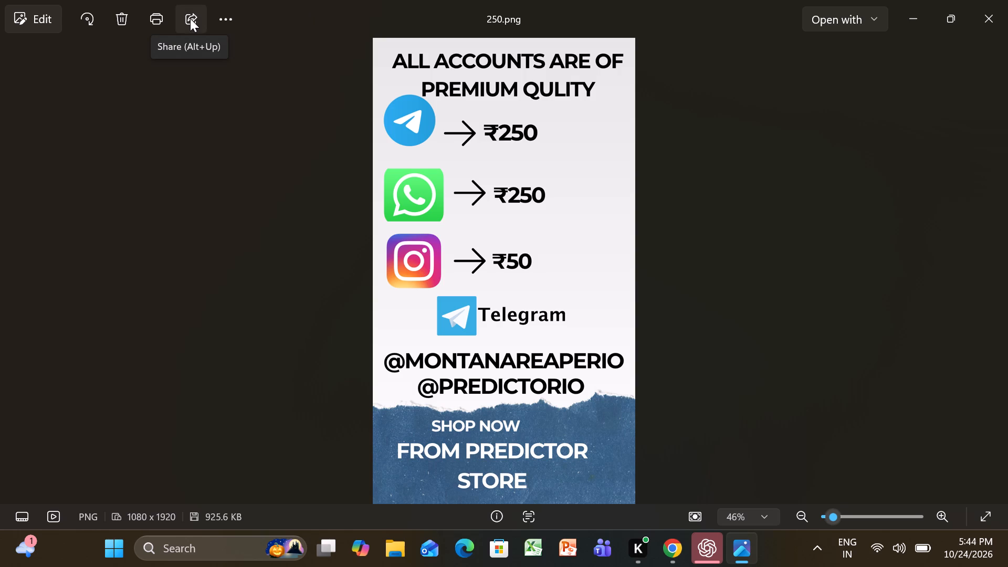
click(190, 18)
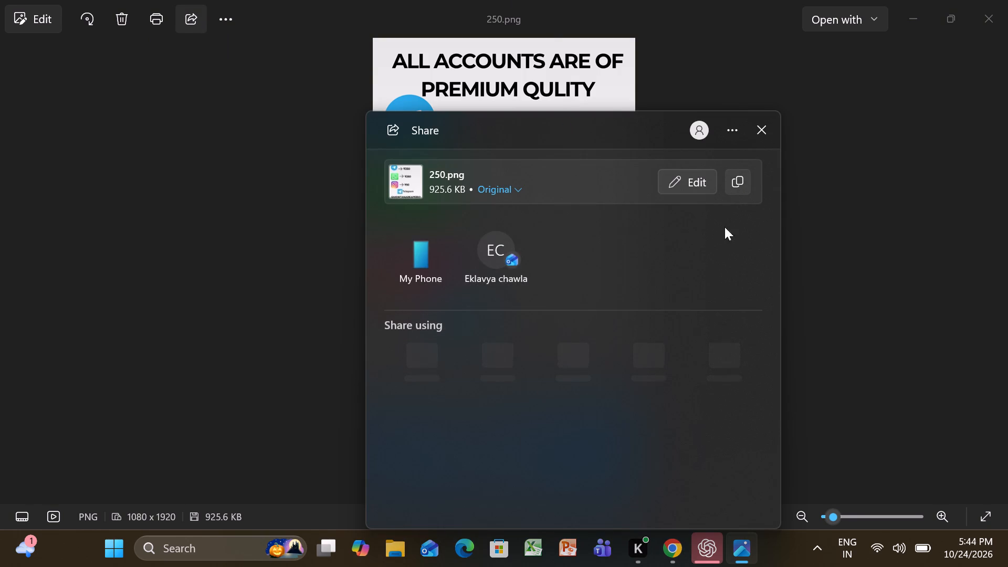
scroll(587, 458, down, 13)
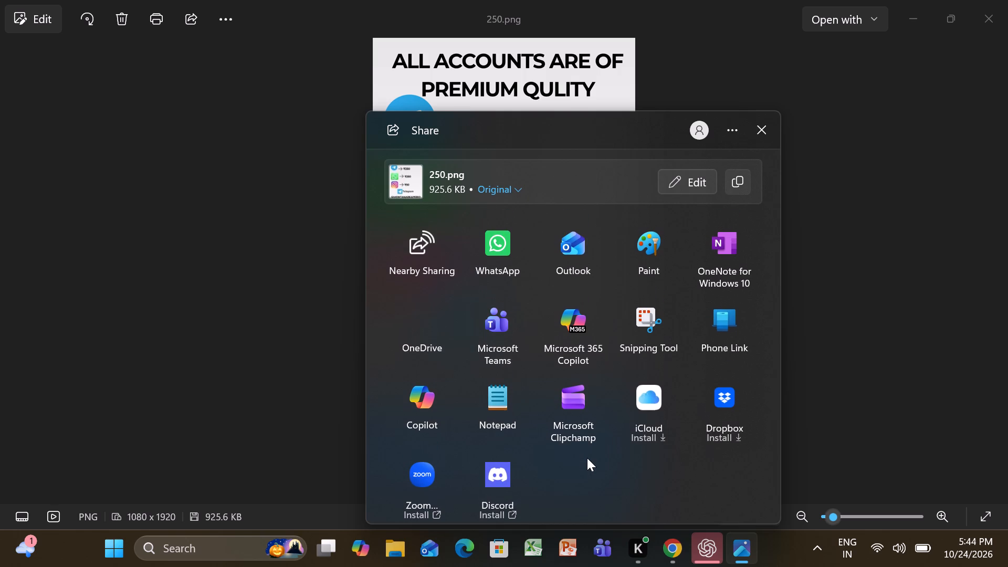
scroll(587, 458, up, 4)
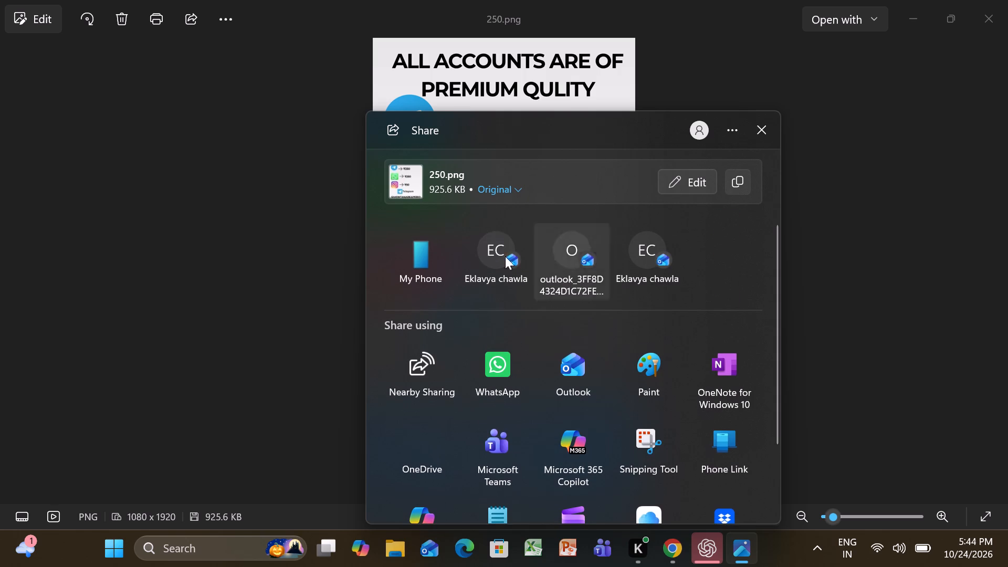
click(876, 274)
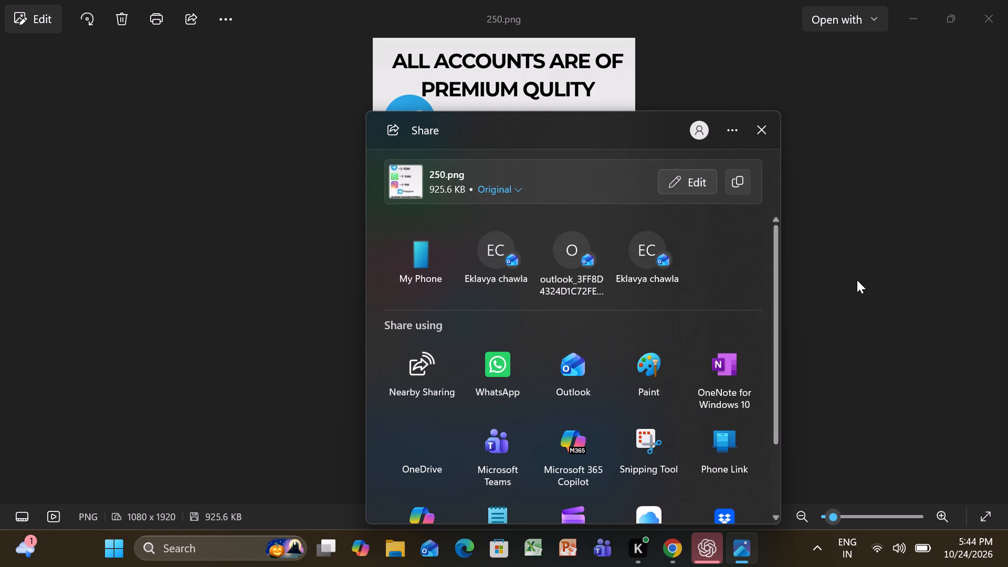
click(857, 280)
Switch back to Chrome and start a Google search for "telegram" in a new tab.
click(662, 566)
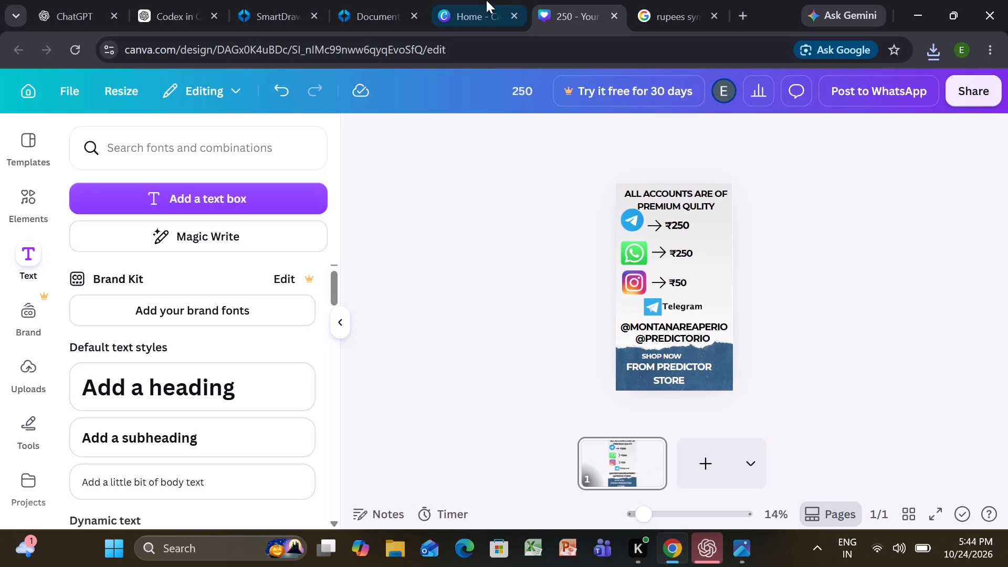
click(738, 9)
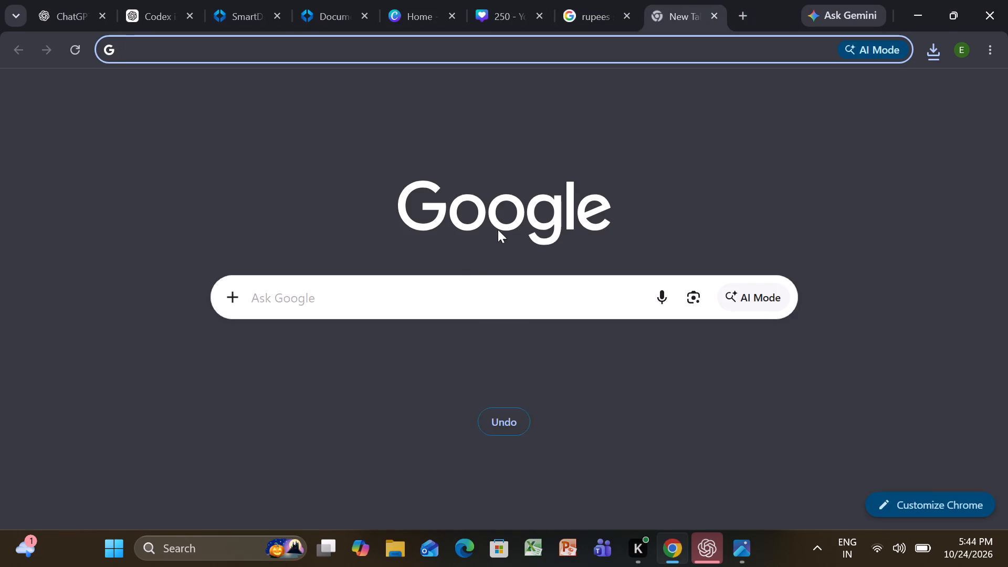
click(456, 296)
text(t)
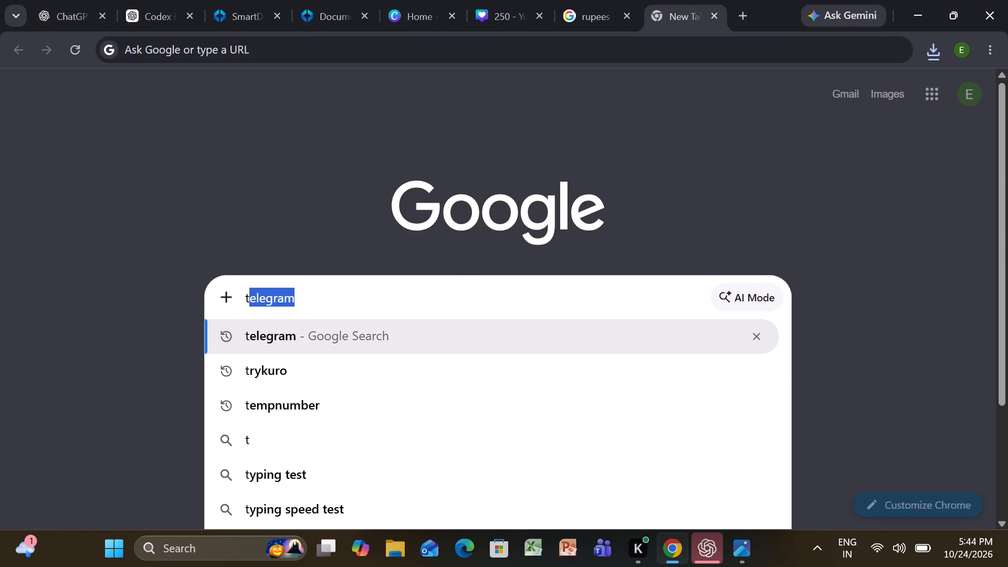